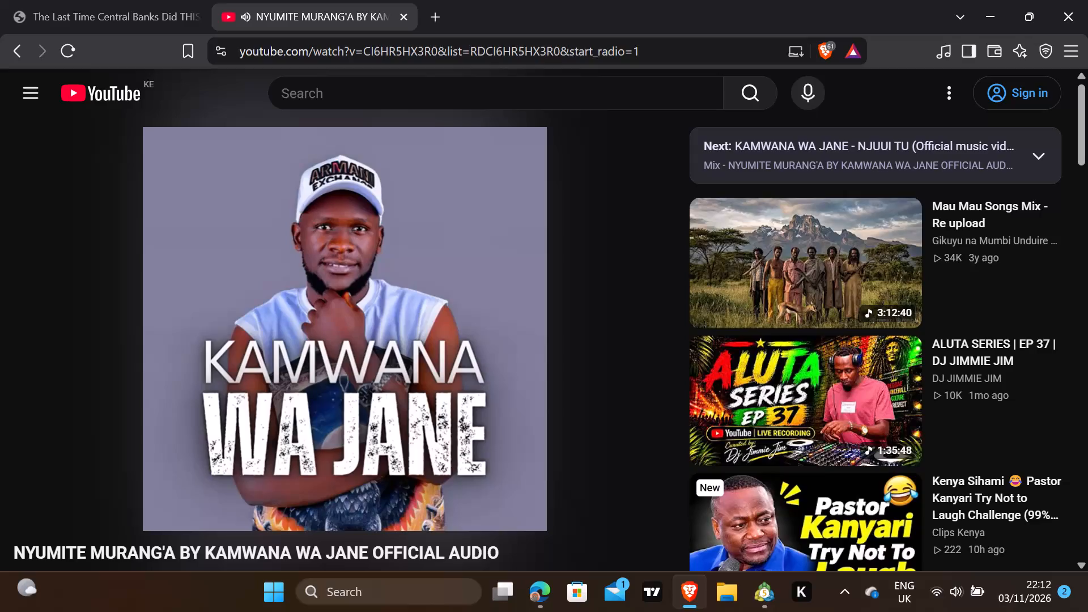
Switch to MetaTrader 5 and bring up the NASUSD H1 chart to examine its price action.
{"action": "left_click", "coordinate": [773, 597]}
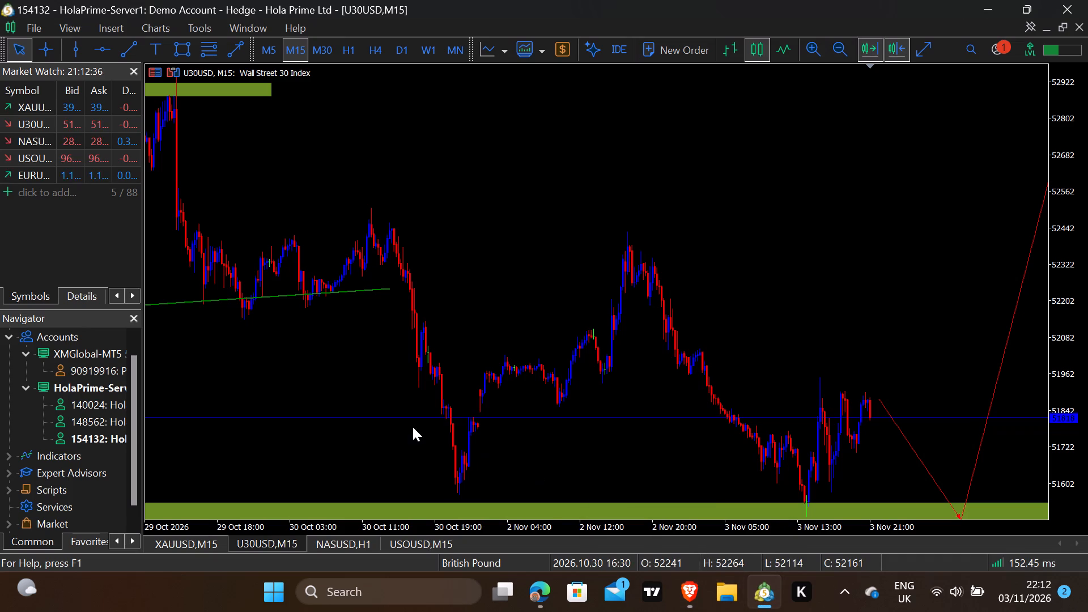
{"action": "left_click", "coordinate": [353, 535]}
{"action": "left_click", "coordinate": [353, 541]}
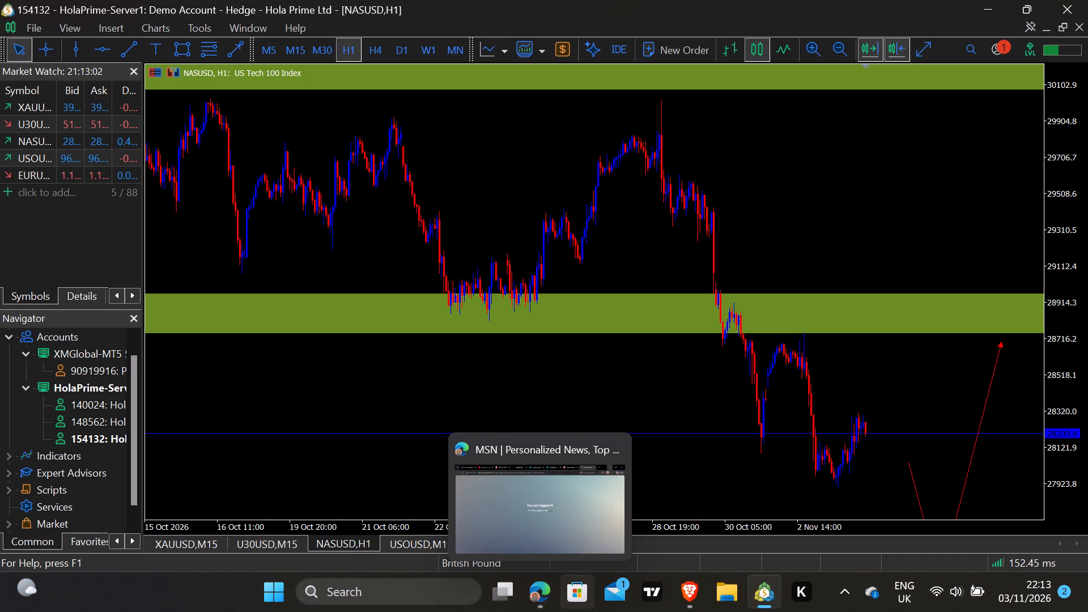
Switch to the Brave browser and pause the YouTube music video that is playing.
{"action": "left_click", "coordinate": [694, 591]}
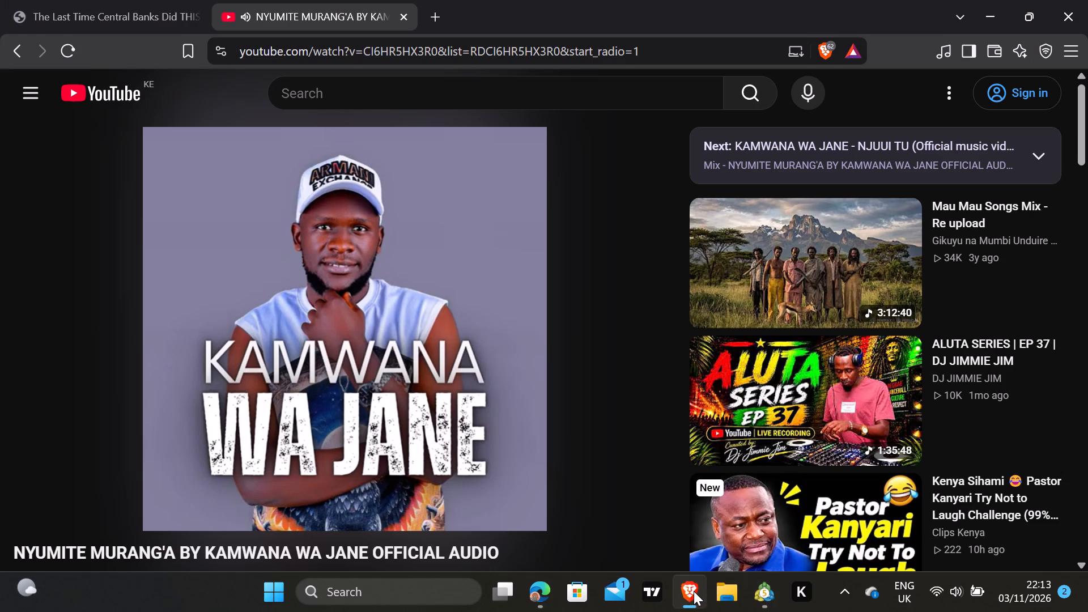
{"action": "left_click", "coordinate": [441, 392]}
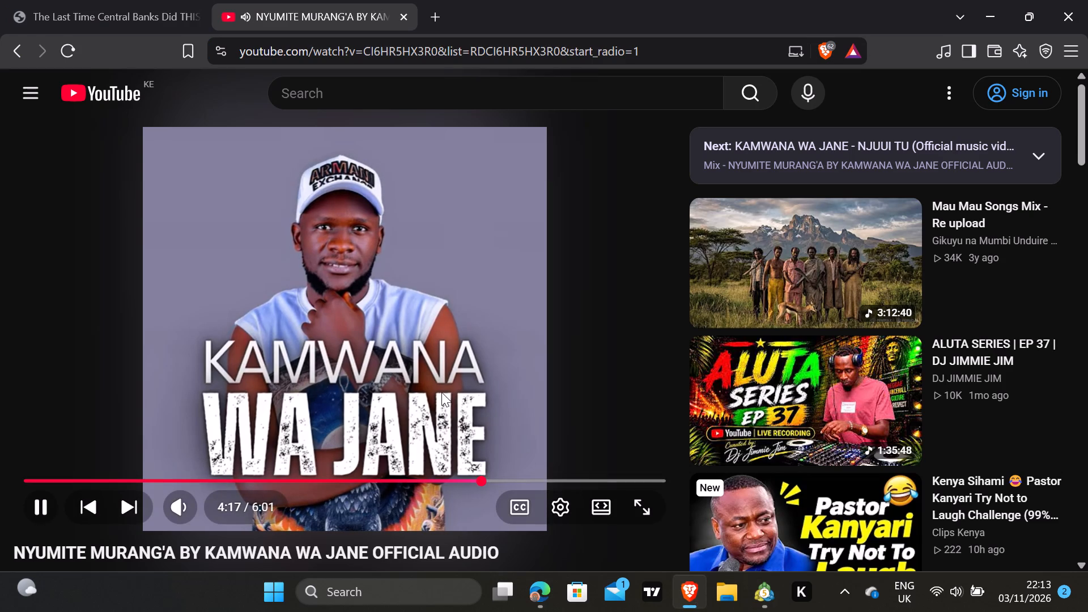
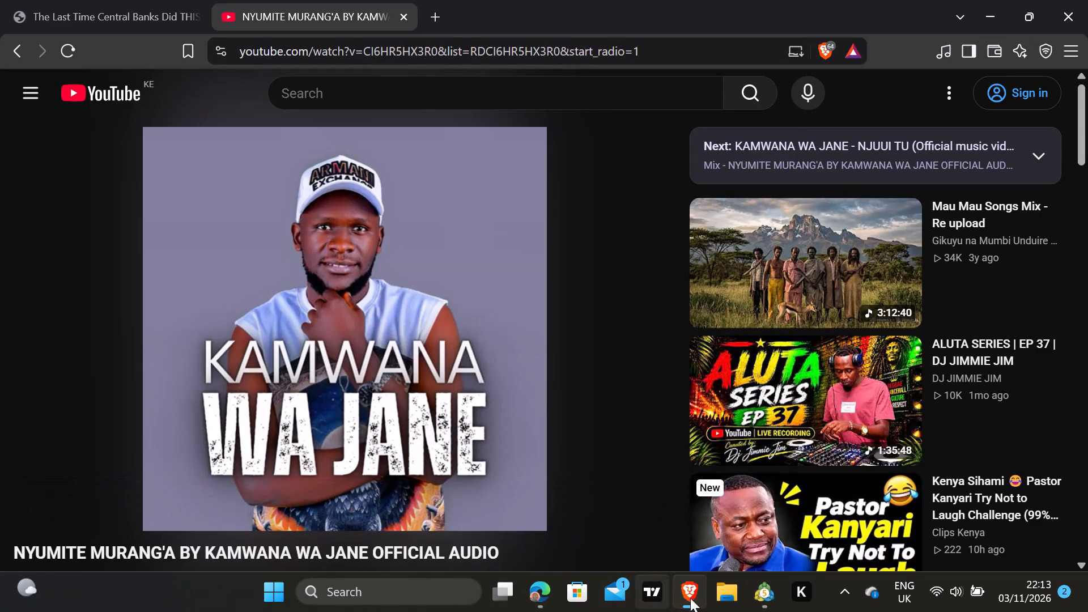
Switch to MetaTrader 5, bring up the XAUUSD M15 chart and measure the price gap above the lowest green zone with the crosshair.
{"action": "left_click", "coordinate": [766, 585]}
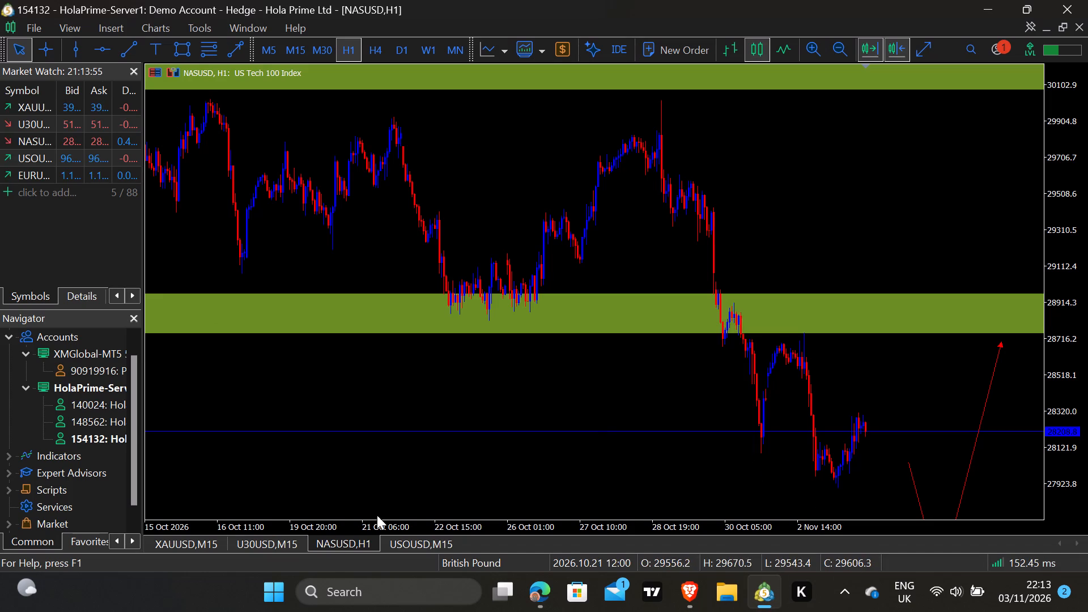
{"action": "left_click", "coordinate": [194, 540]}
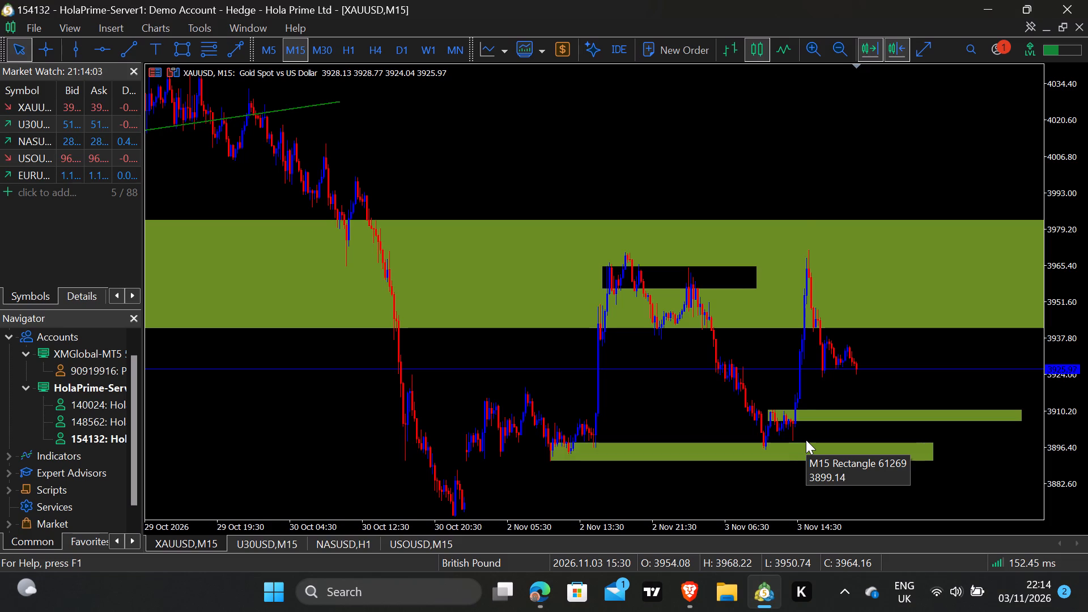
{"action": "key", "text": "ctrl+f"}
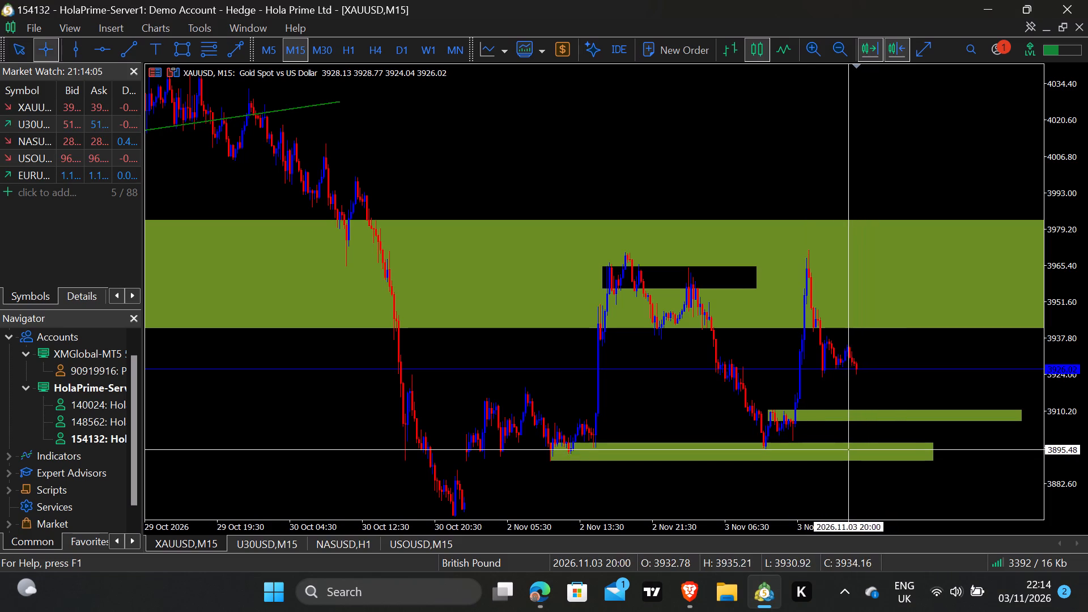
{"action": "left_click_drag", "start_coordinate": [846, 449], "coordinate": [846, 432]}
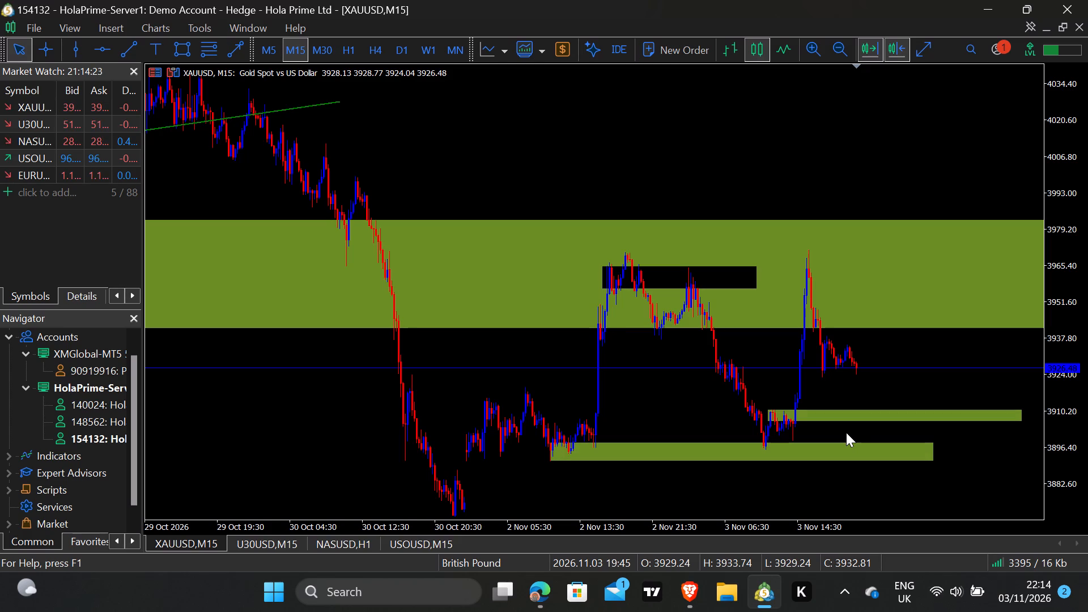
{"action": "key", "text": "space"}
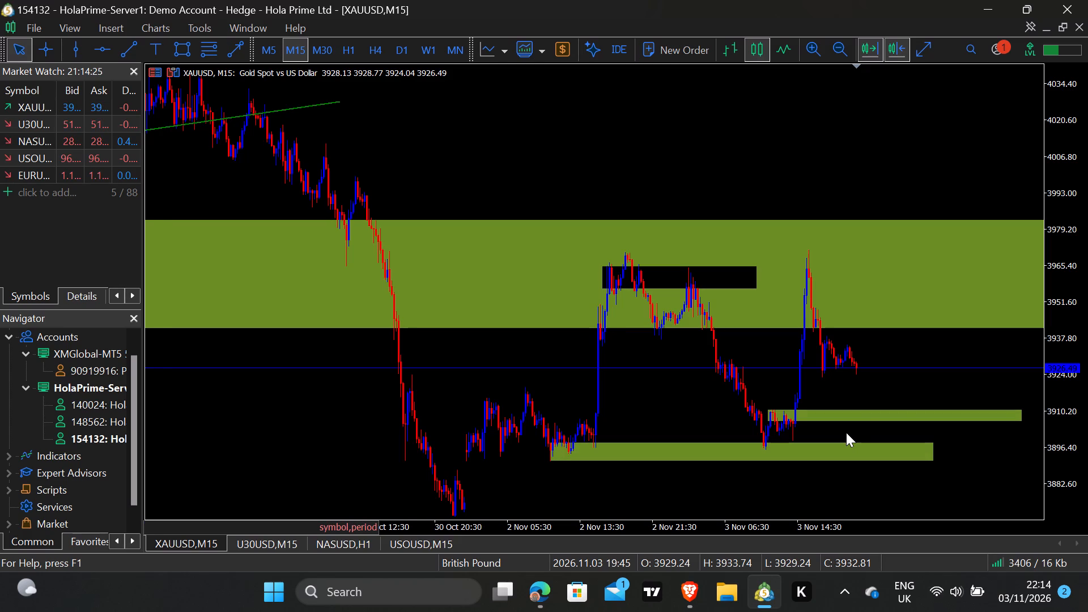
{"action": "left_click", "coordinate": [891, 380]}
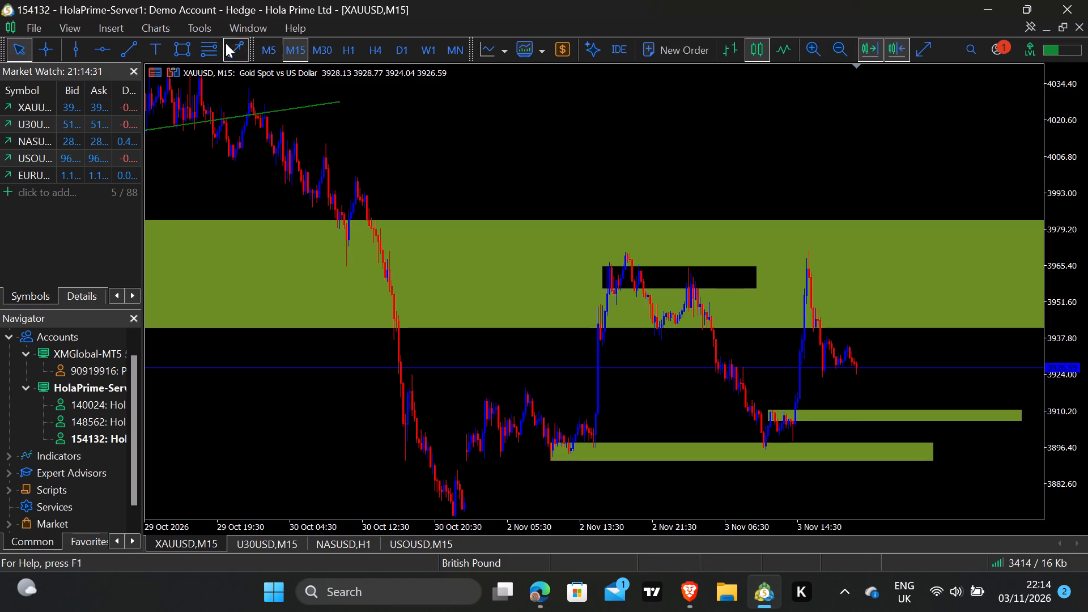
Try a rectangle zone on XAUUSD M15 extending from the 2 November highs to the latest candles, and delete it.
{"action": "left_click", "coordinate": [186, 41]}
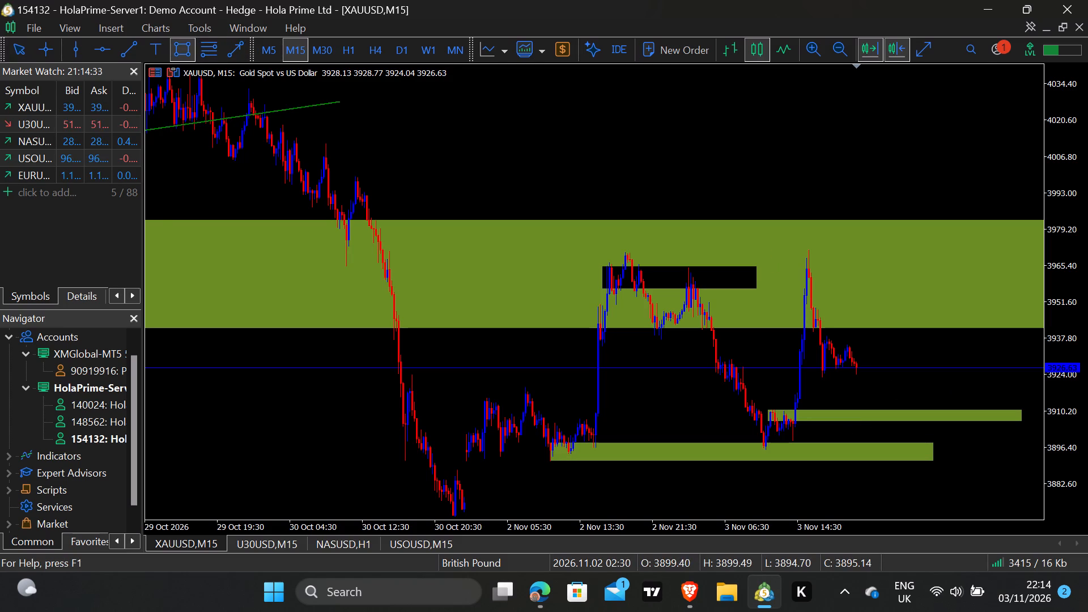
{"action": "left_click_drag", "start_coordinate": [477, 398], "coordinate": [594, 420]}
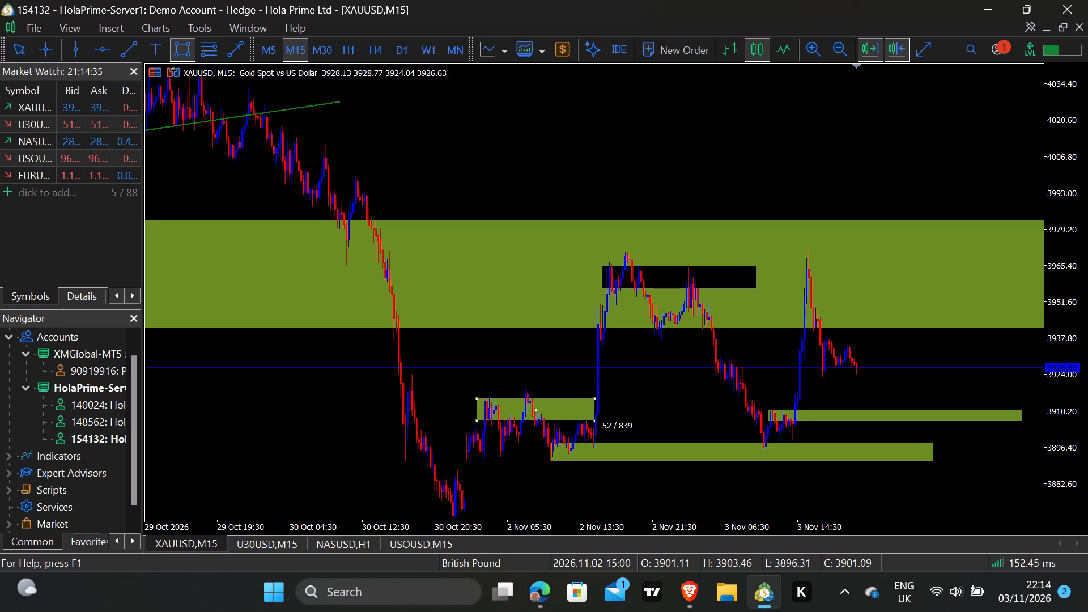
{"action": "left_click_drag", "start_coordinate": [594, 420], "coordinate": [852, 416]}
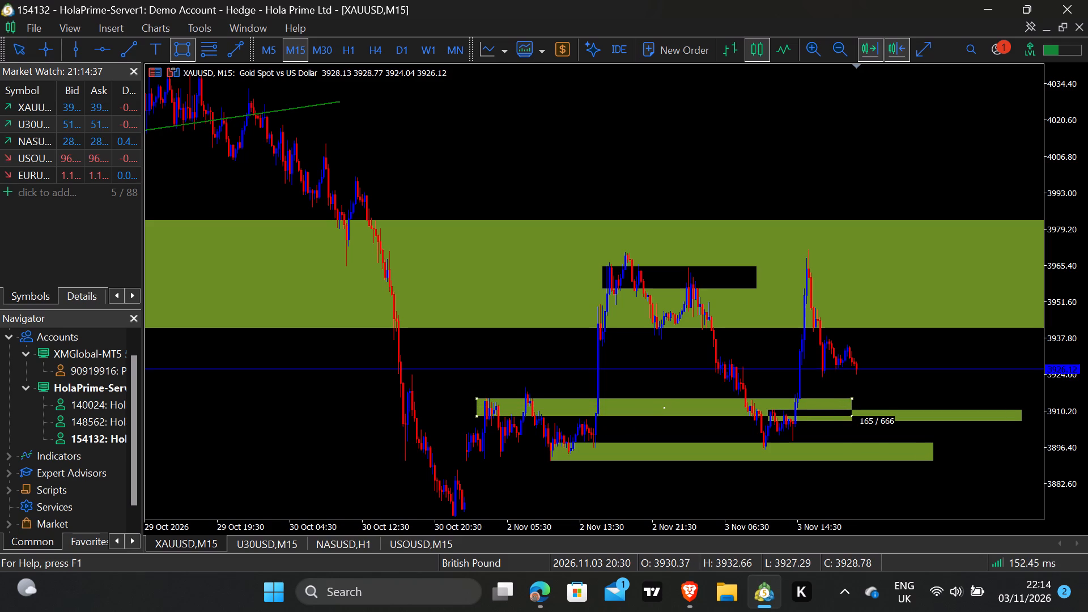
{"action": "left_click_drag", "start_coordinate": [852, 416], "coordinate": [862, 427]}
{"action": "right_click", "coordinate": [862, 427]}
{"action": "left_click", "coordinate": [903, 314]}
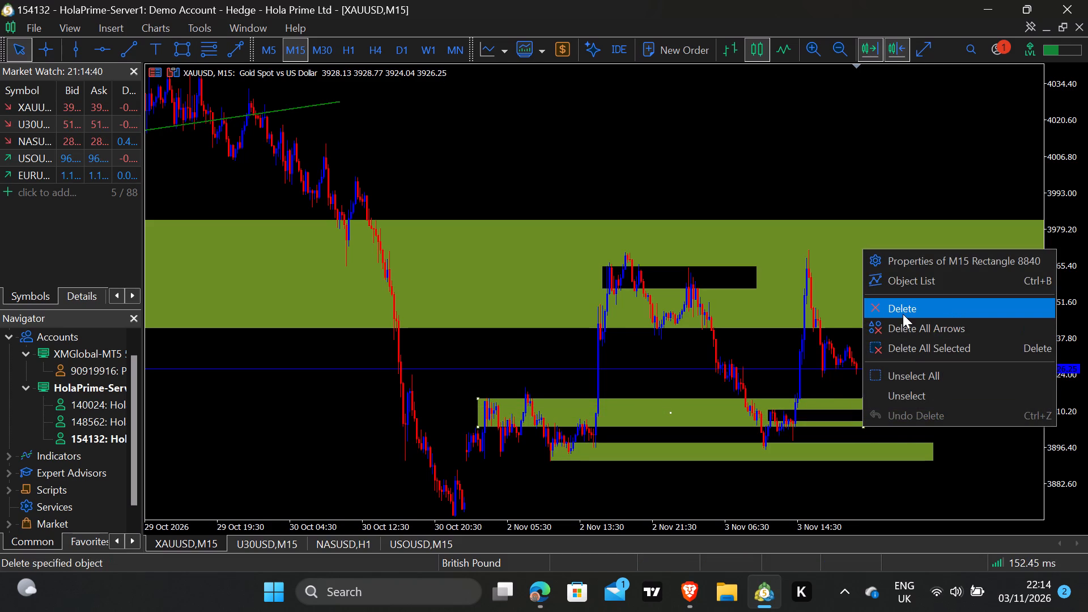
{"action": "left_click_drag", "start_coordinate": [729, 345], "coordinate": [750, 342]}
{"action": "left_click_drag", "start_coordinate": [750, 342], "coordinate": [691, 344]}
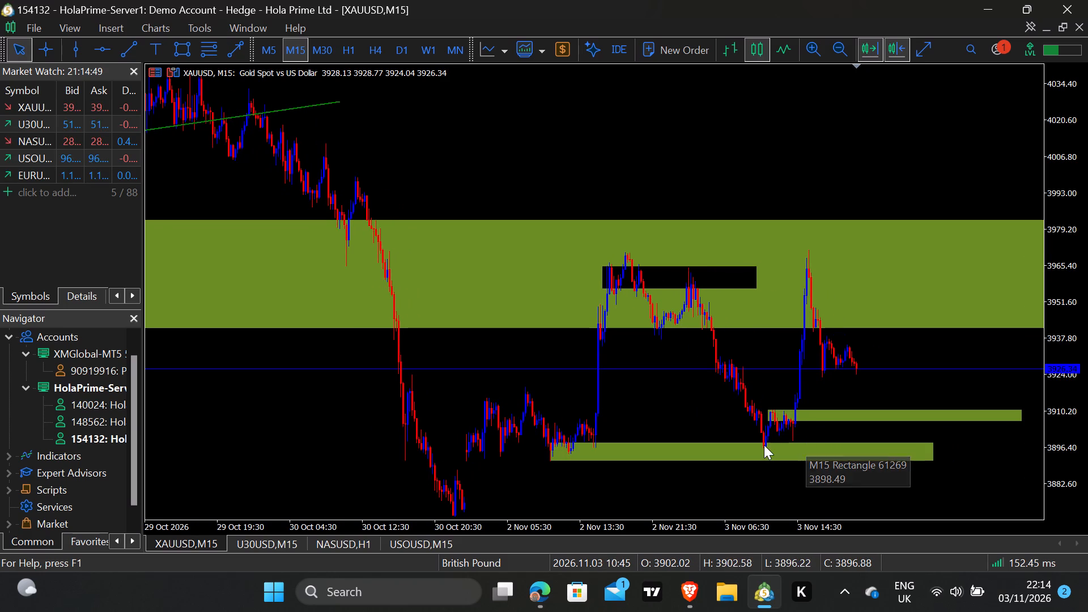
Examine the NASUSD chart on the H1, H4 and Daily timeframes, compressing the price scale to include the lower zone.
{"action": "left_click", "coordinate": [342, 539]}
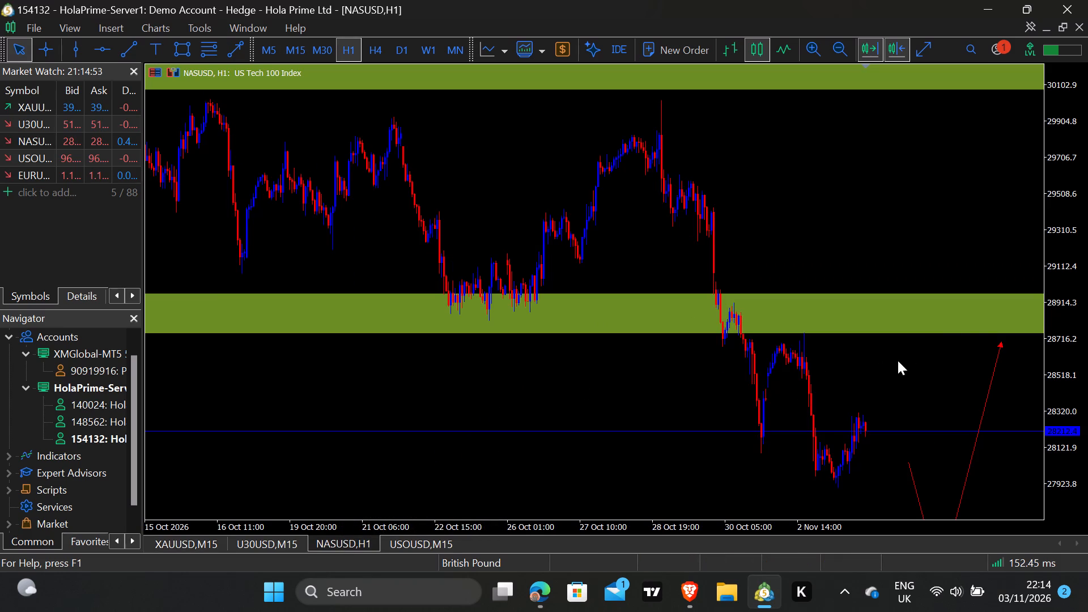
{"action": "left_click_drag", "start_coordinate": [1075, 340], "coordinate": [1075, 350]}
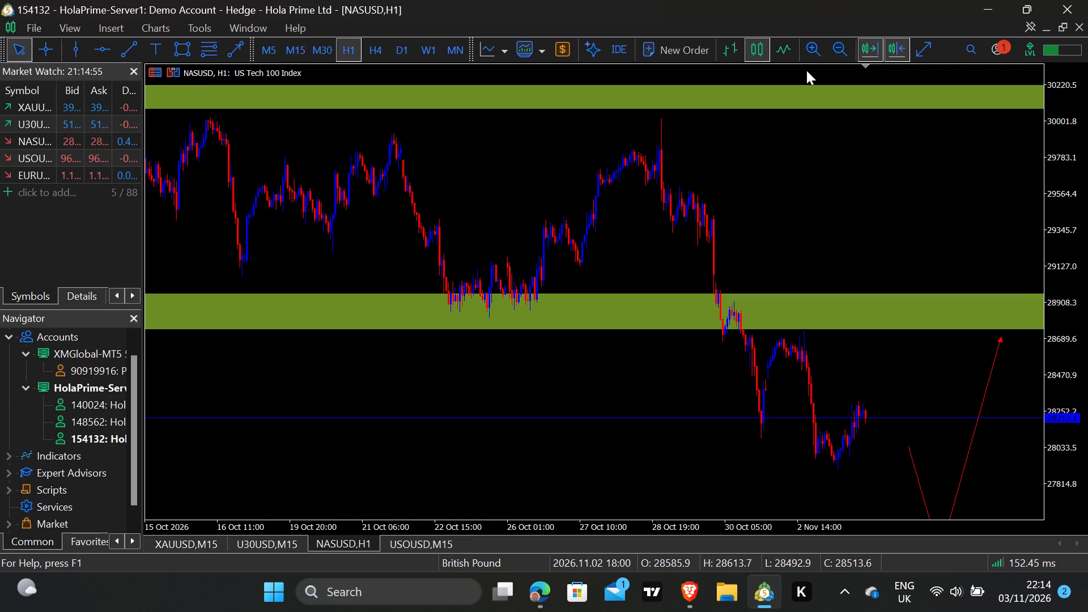
{"action": "left_click", "coordinate": [381, 53]}
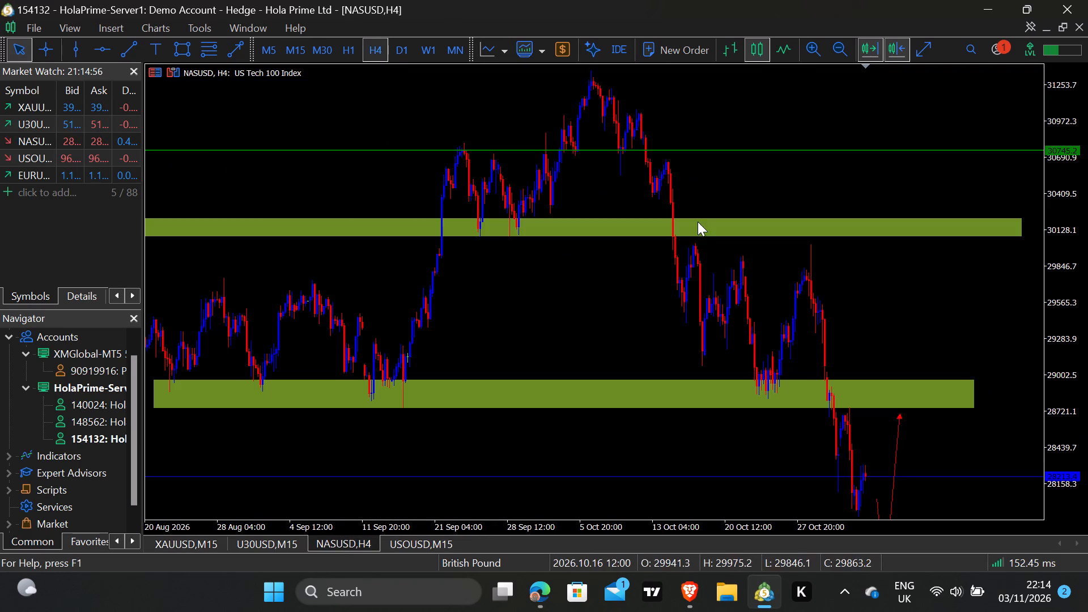
{"action": "left_click_drag", "start_coordinate": [1052, 366], "coordinate": [1064, 410]}
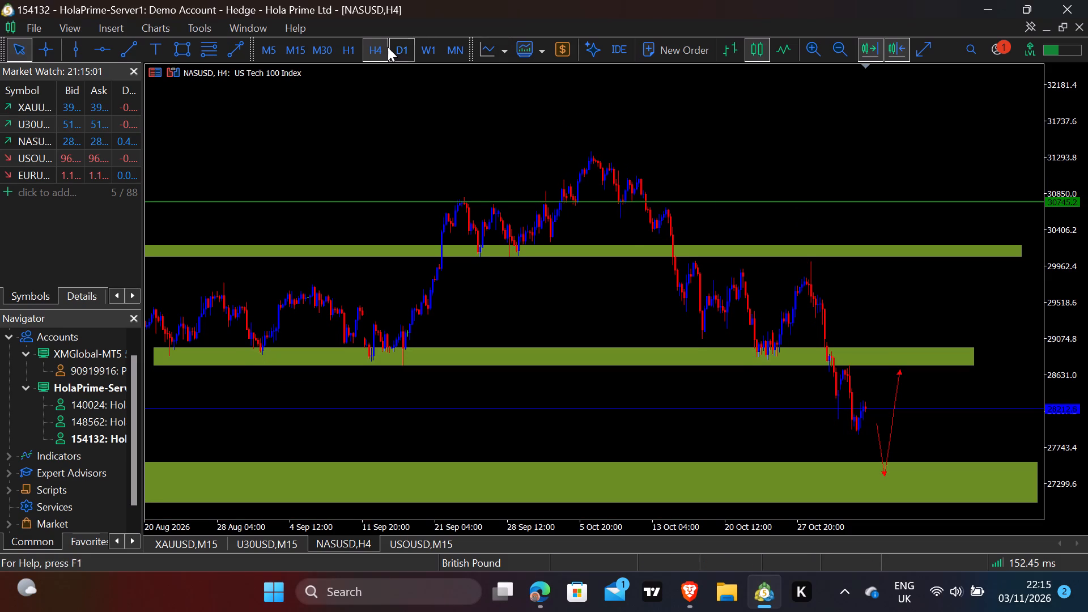
{"action": "left_click", "coordinate": [388, 47]}
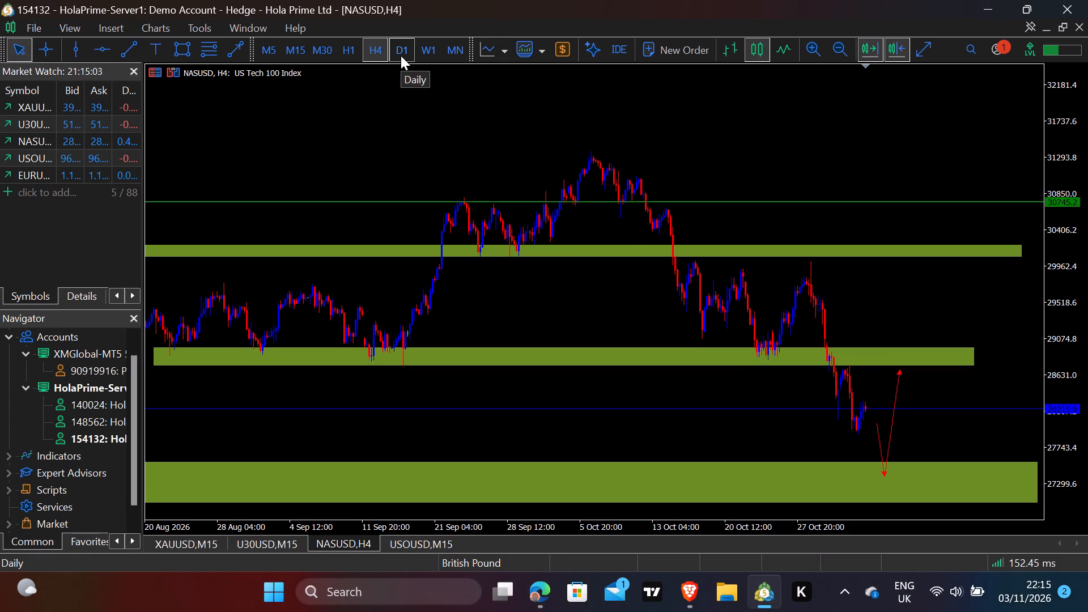
{"action": "left_click", "coordinate": [393, 50]}
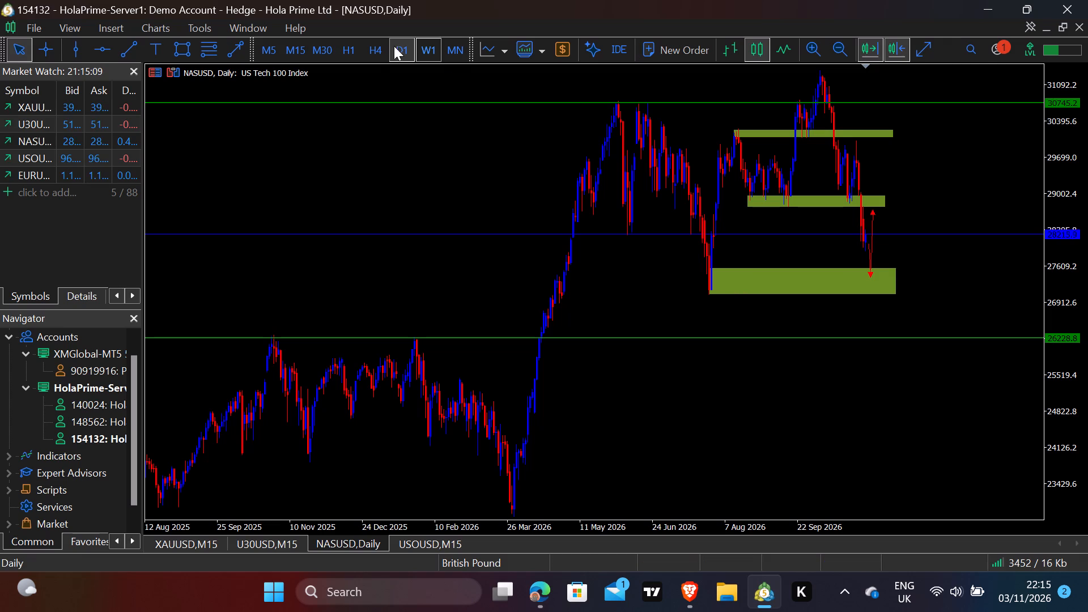
Return NASUSD to H4 and check the top edge of the lowest green zone with the crosshair.
{"action": "left_click", "coordinate": [375, 50]}
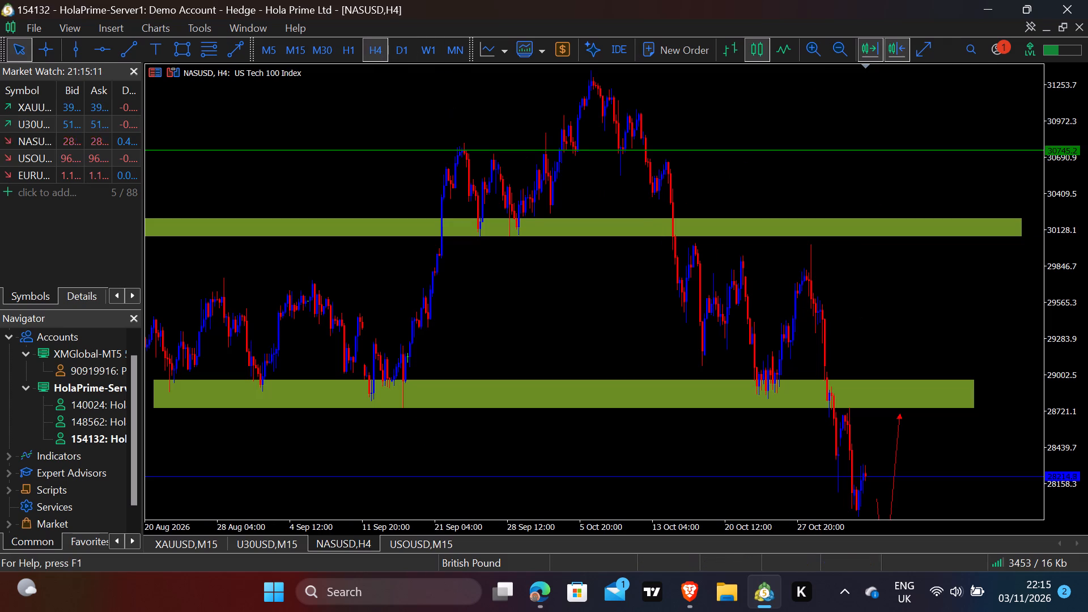
{"action": "left_click_drag", "start_coordinate": [1069, 359], "coordinate": [1070, 380]}
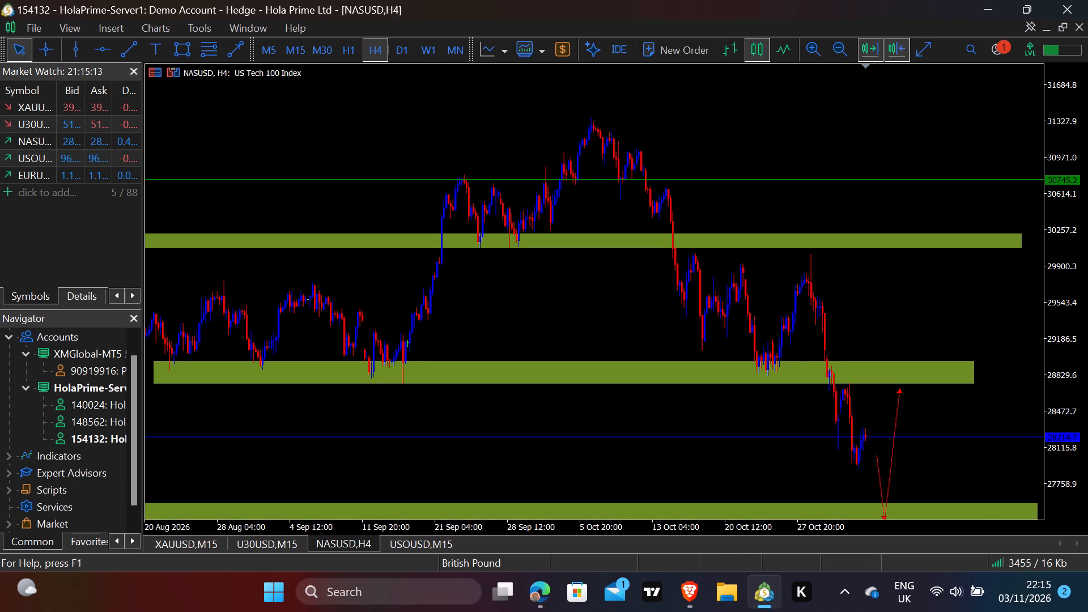
{"action": "key", "text": "ctrl+f"}
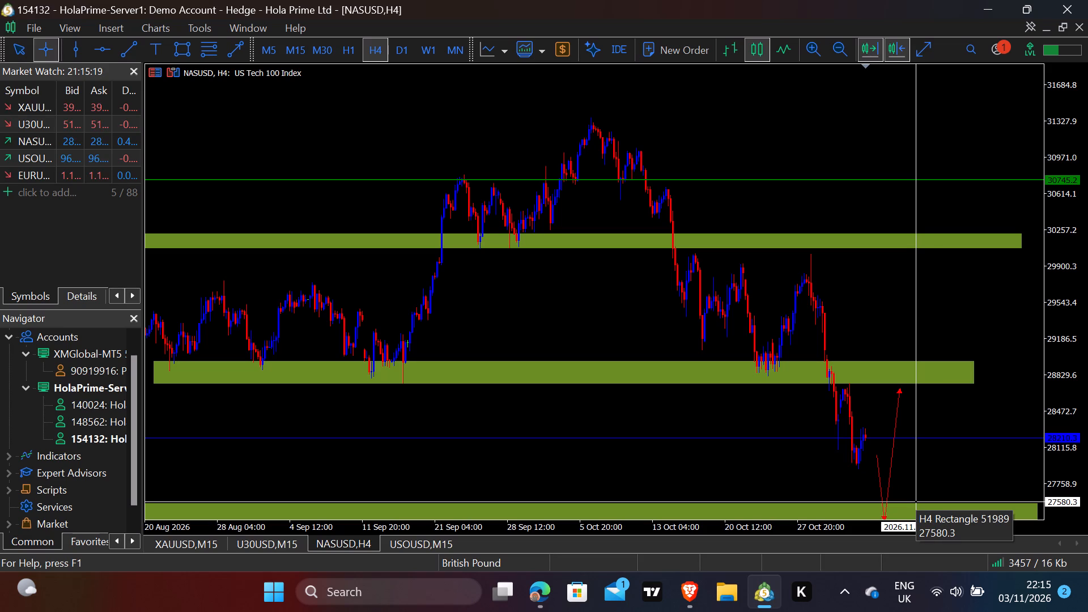
{"action": "left_click", "coordinate": [913, 491]}
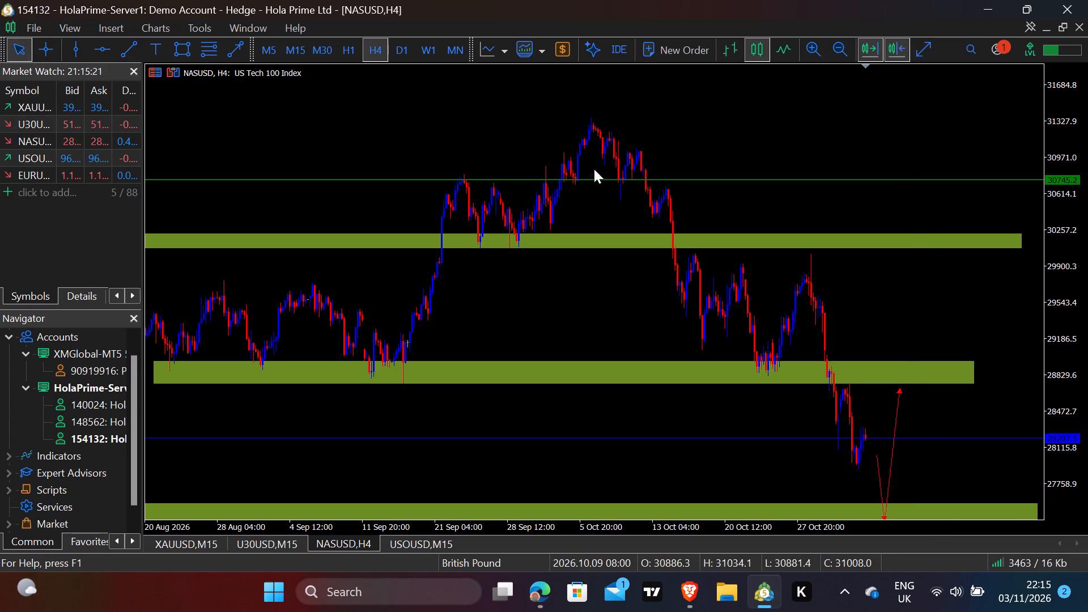
Compare NASUSD on the Daily timeframe and return it to H1 with a wider price range.
{"action": "left_click", "coordinate": [392, 50]}
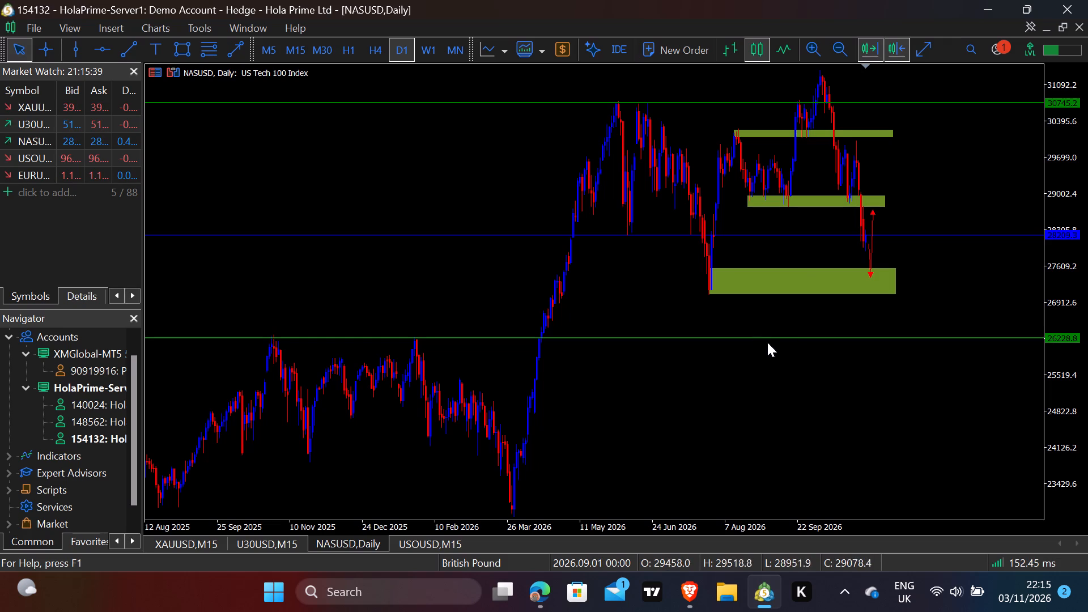
{"action": "left_click", "coordinate": [389, 51]}
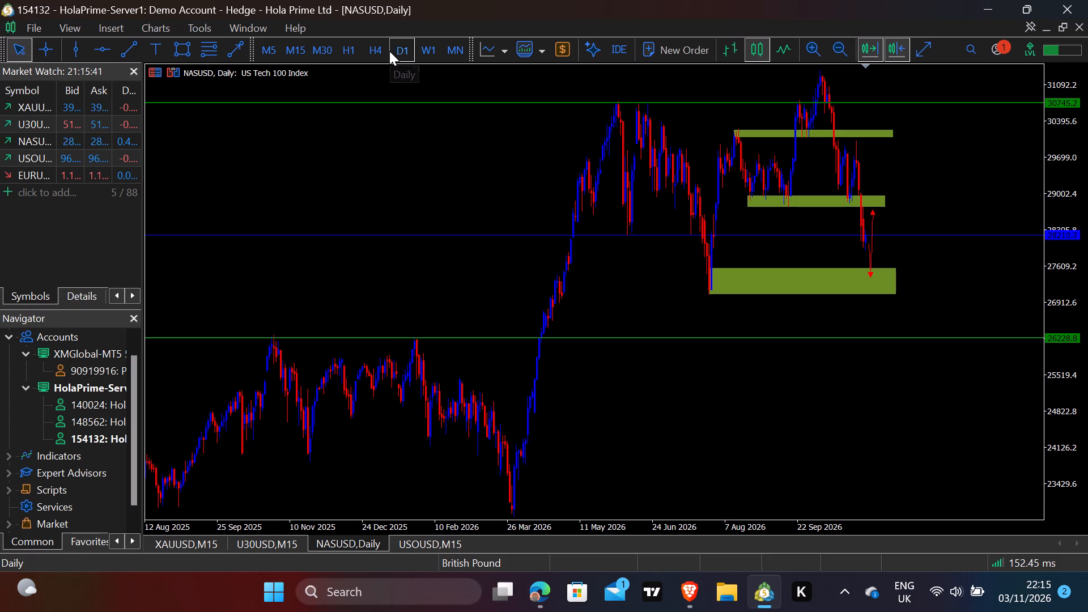
{"action": "left_click", "coordinate": [378, 51]}
{"action": "left_click", "coordinate": [347, 51]}
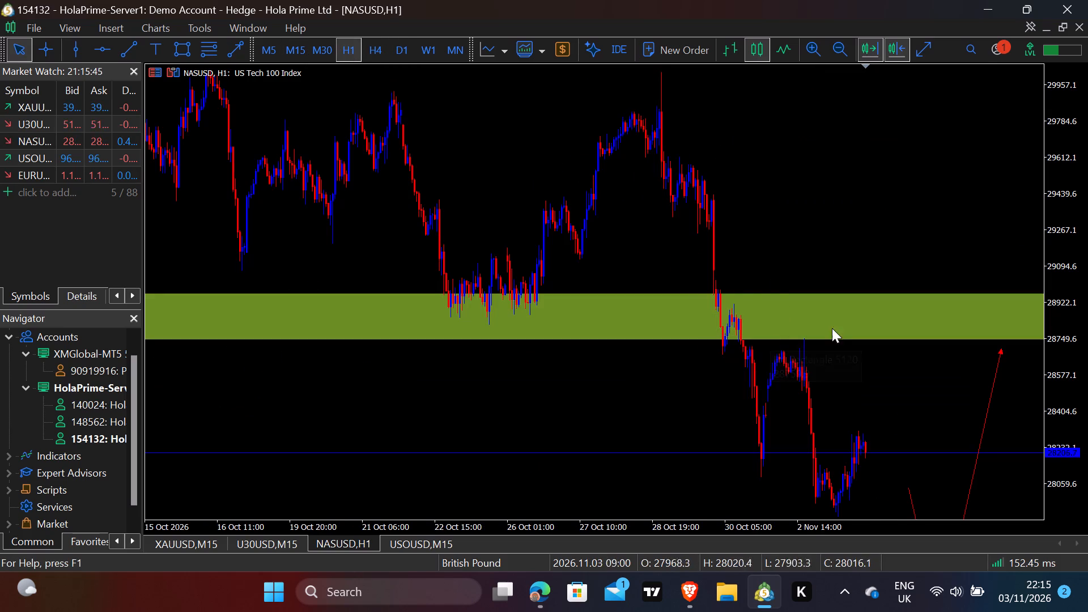
{"action": "left_click_drag", "start_coordinate": [704, 296], "coordinate": [717, 345]}
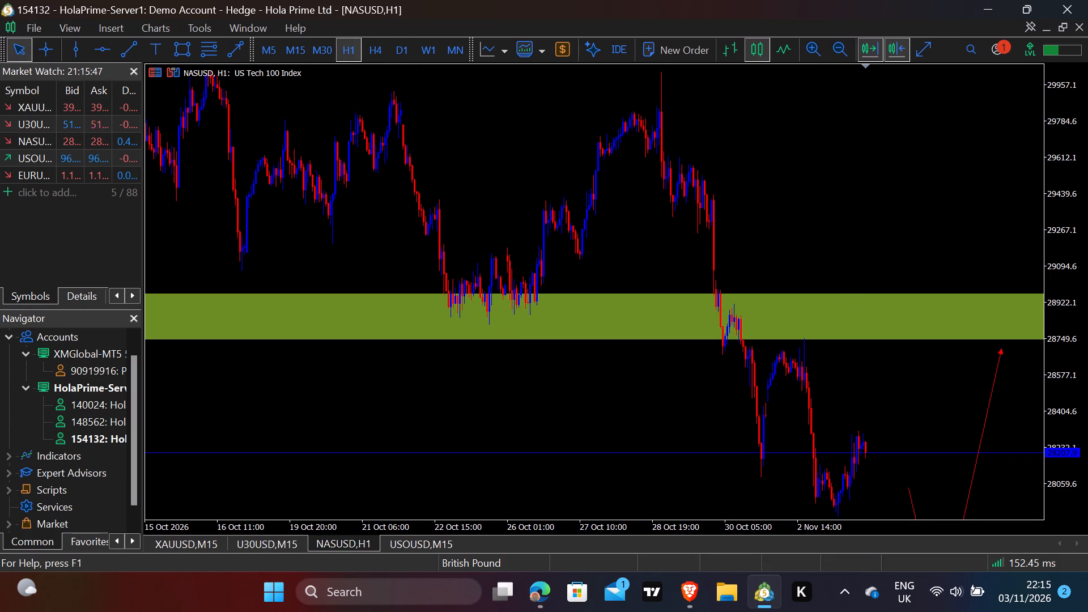
{"action": "left_click_drag", "start_coordinate": [1071, 273], "coordinate": [1070, 296]}
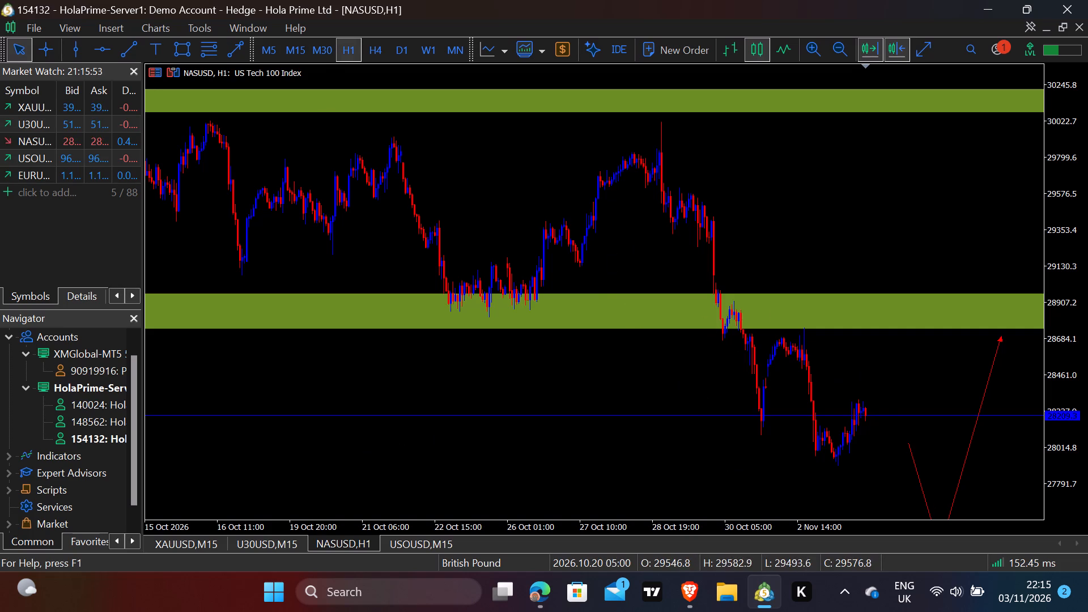
Bring up the U30USD M15 chart and adjust its price scale to examine the green zone at the lows.
{"action": "left_click", "coordinate": [266, 541]}
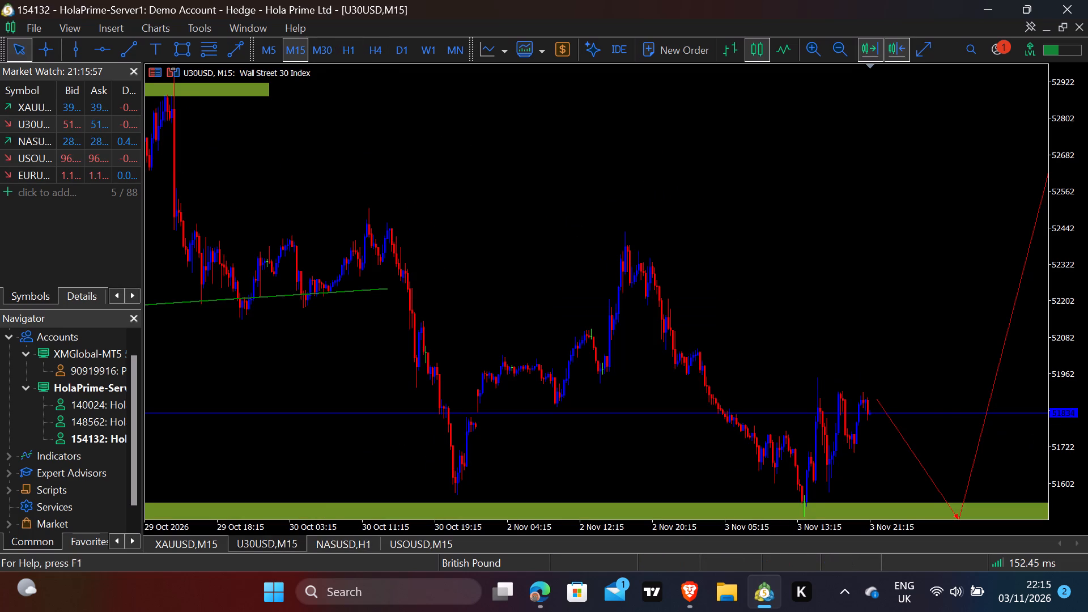
{"action": "left_click", "coordinate": [1077, 412]}
{"action": "left_click_drag", "start_coordinate": [1076, 407], "coordinate": [1078, 410]}
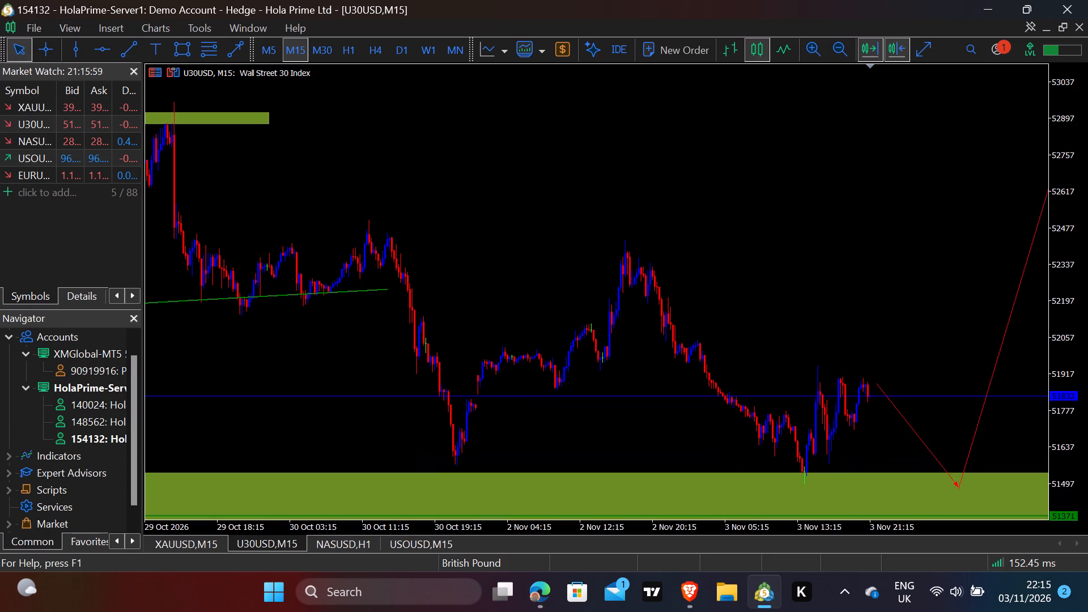
{"action": "left_click_drag", "start_coordinate": [1078, 410], "coordinate": [1068, 405]}
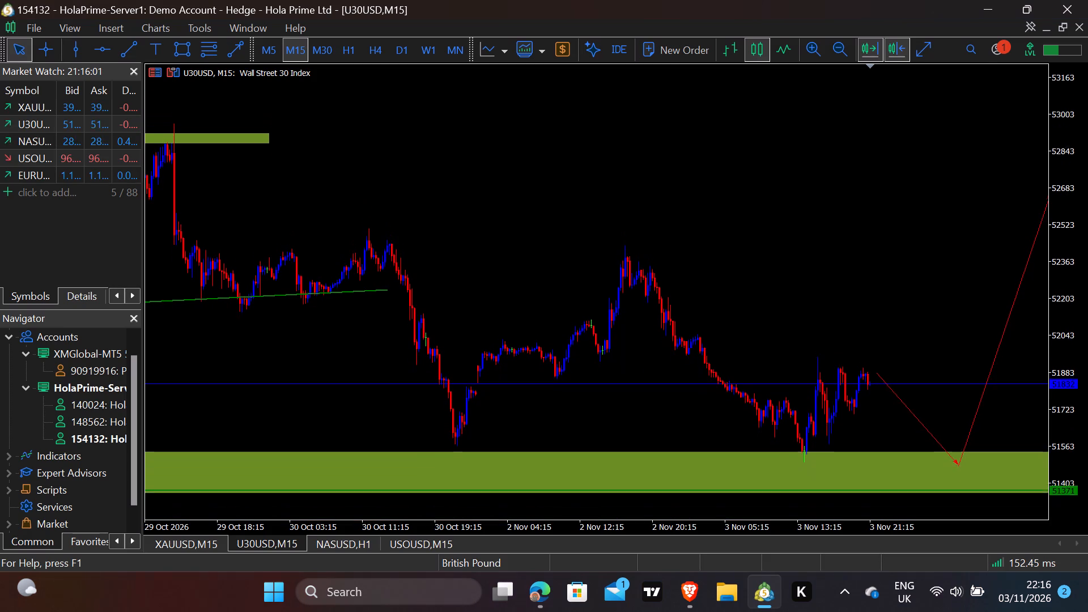
{"action": "left_click_drag", "start_coordinate": [1068, 405], "coordinate": [1067, 327]}
{"action": "left_click_drag", "start_coordinate": [1062, 311], "coordinate": [1056, 278]}
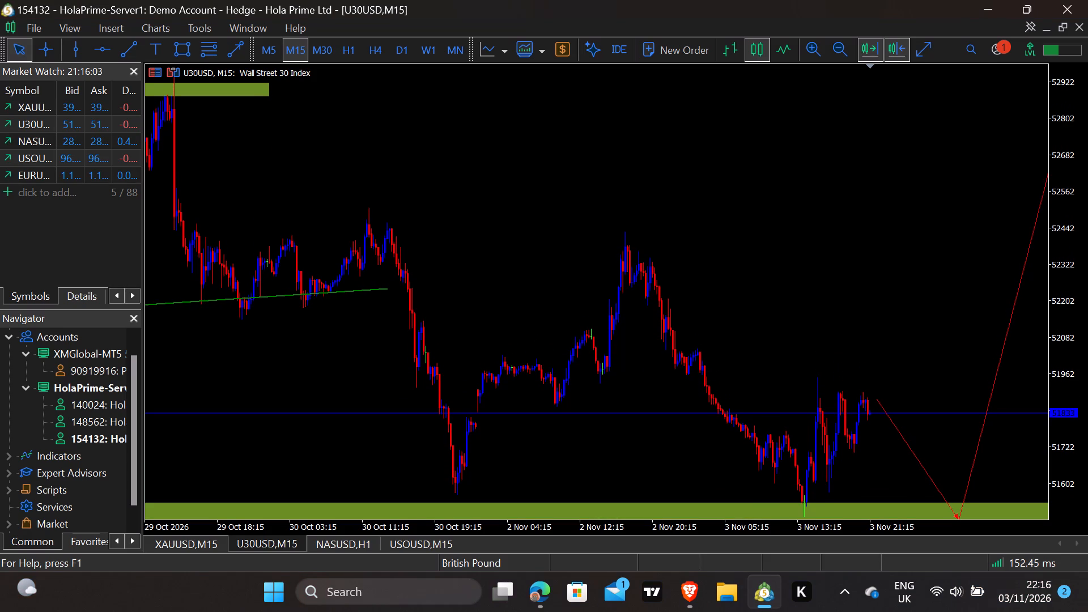
{"action": "left_click_drag", "start_coordinate": [1056, 280], "coordinate": [1057, 247]}
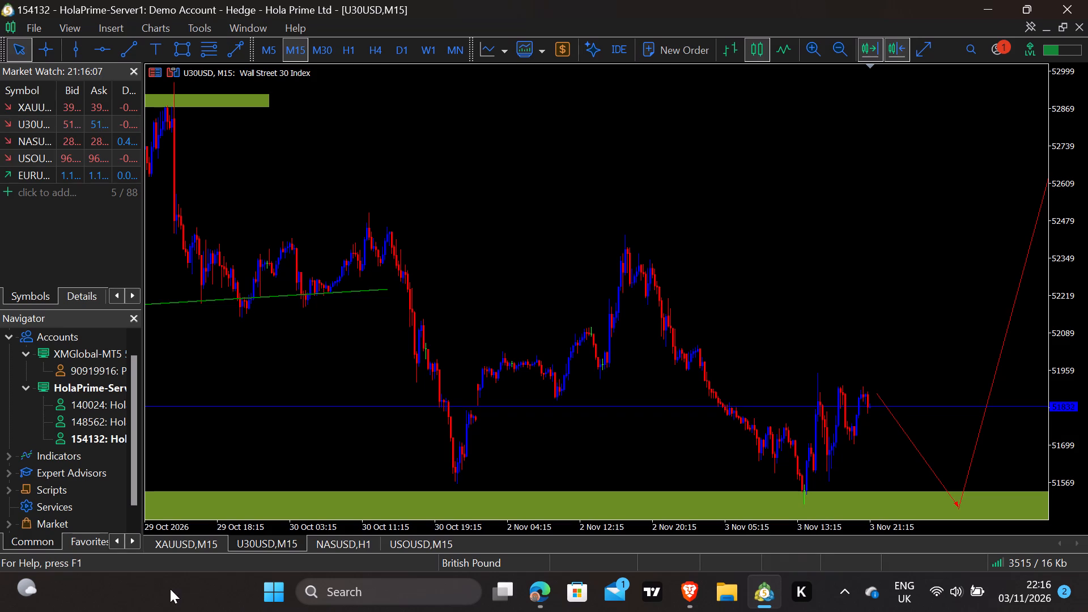
Bring up the XAUUSD M15 chart again to examine its price action around the green zones.
{"action": "left_click", "coordinate": [182, 550]}
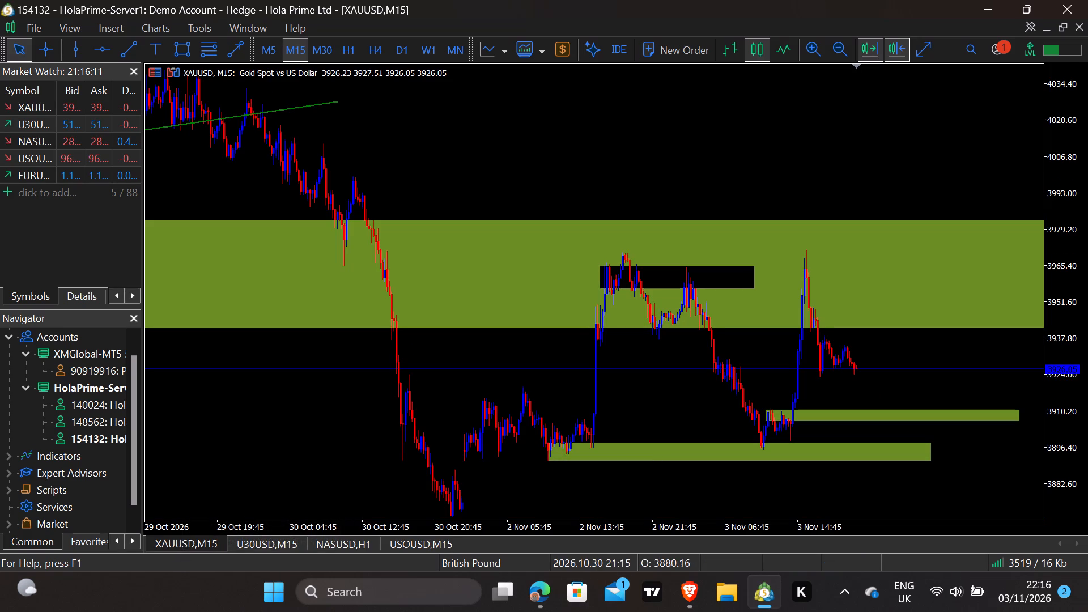
Bring up the USOUSD chart on the H1 timeframe with a wider price range to examine its zones and trendlines.
{"action": "left_click", "coordinate": [426, 544]}
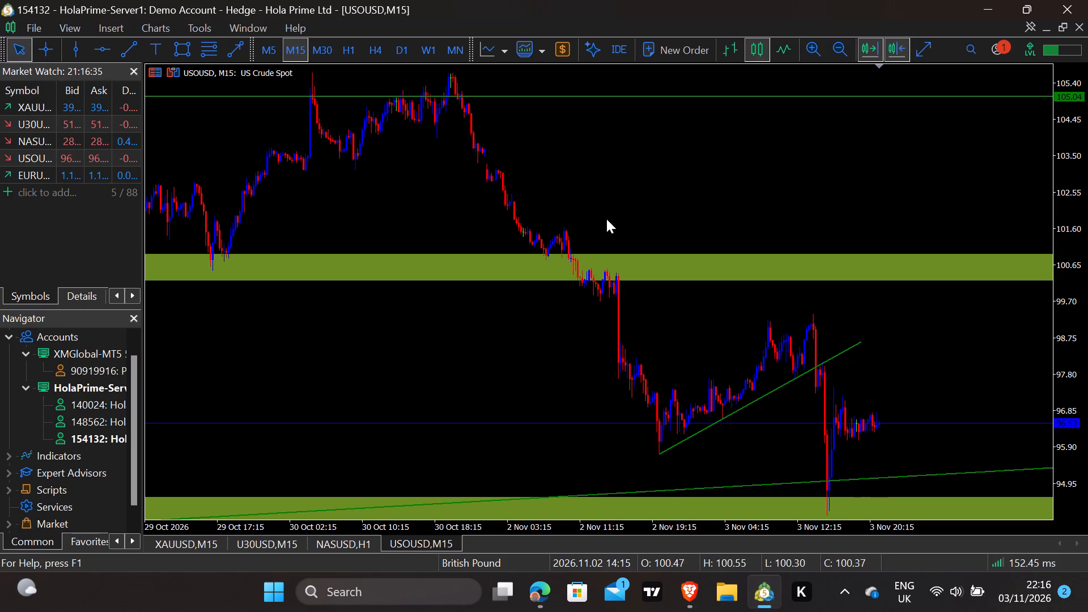
{"action": "left_click", "coordinate": [352, 52]}
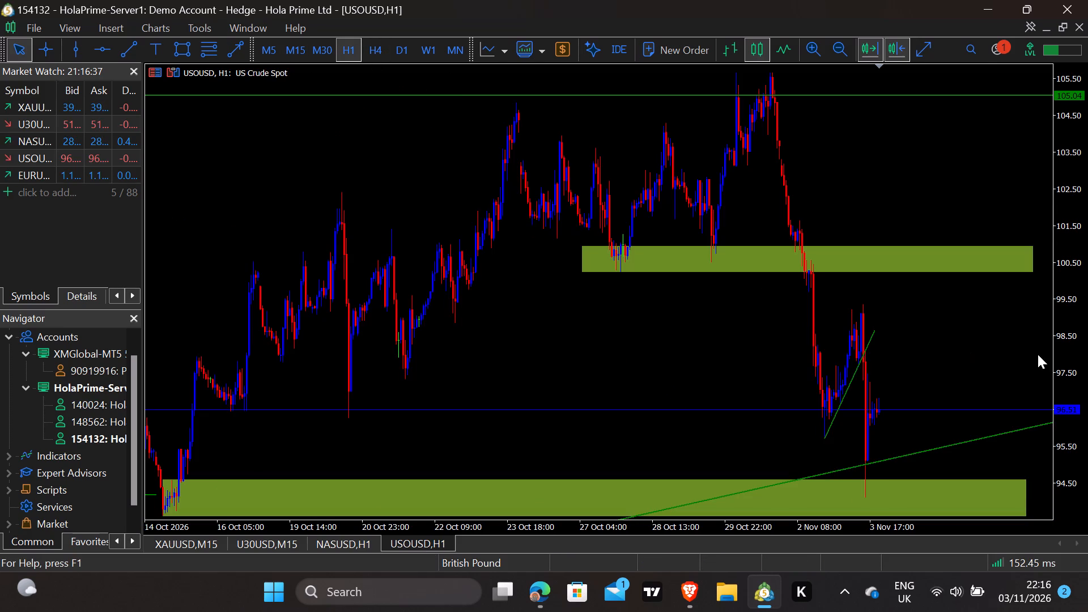
{"action": "left_click_drag", "start_coordinate": [1056, 330], "coordinate": [1062, 346]}
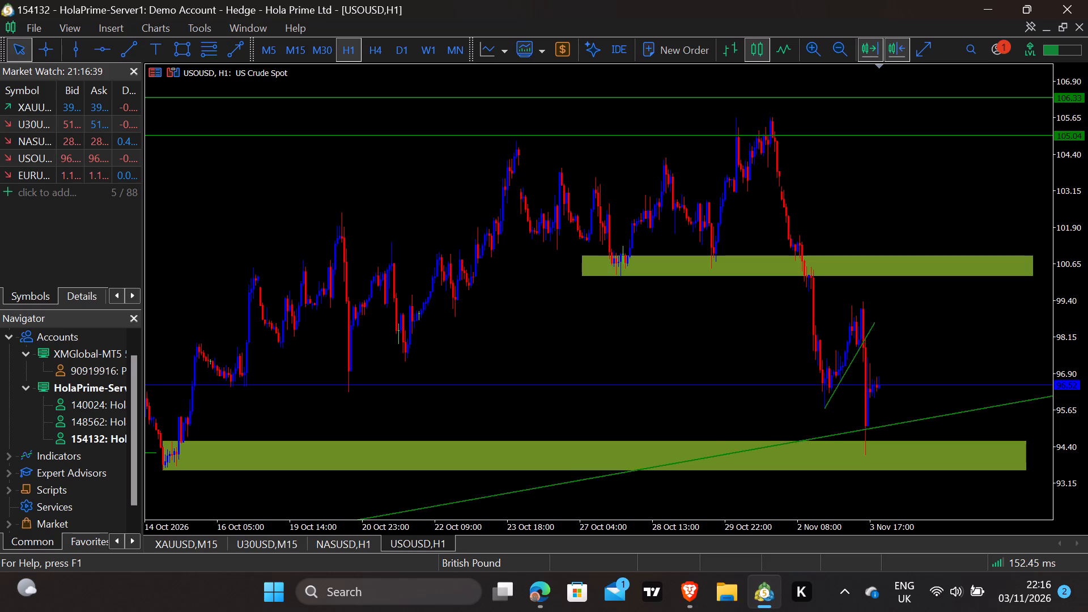
Compare the USOUSD chart on the M15 and H4 timeframes to examine its zones and trendlines.
{"action": "left_click_drag", "start_coordinate": [1062, 346], "coordinate": [1064, 358]}
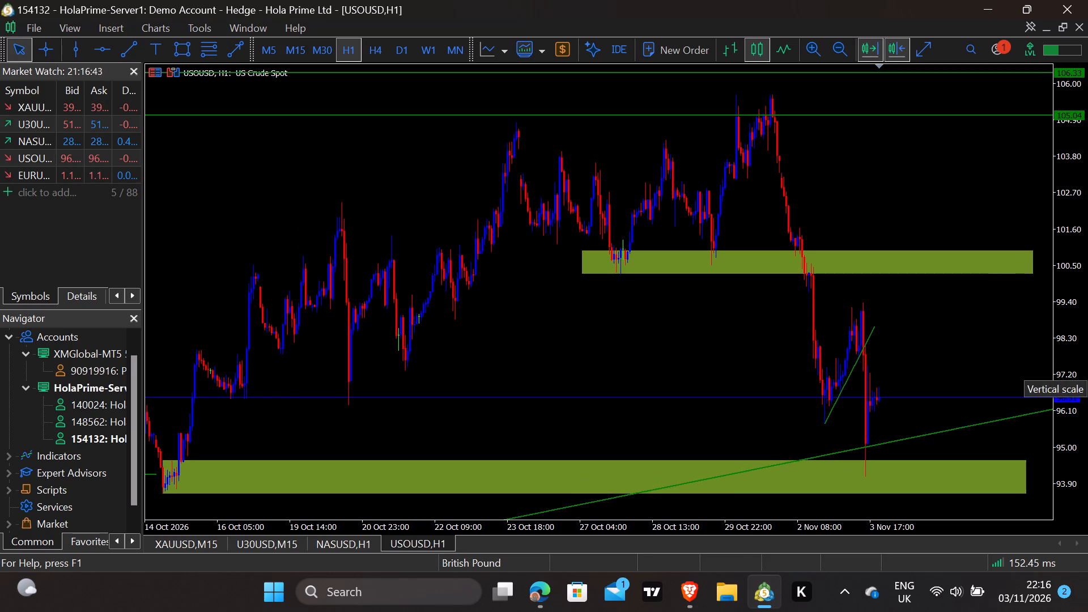
{"action": "left_click", "coordinate": [291, 50]}
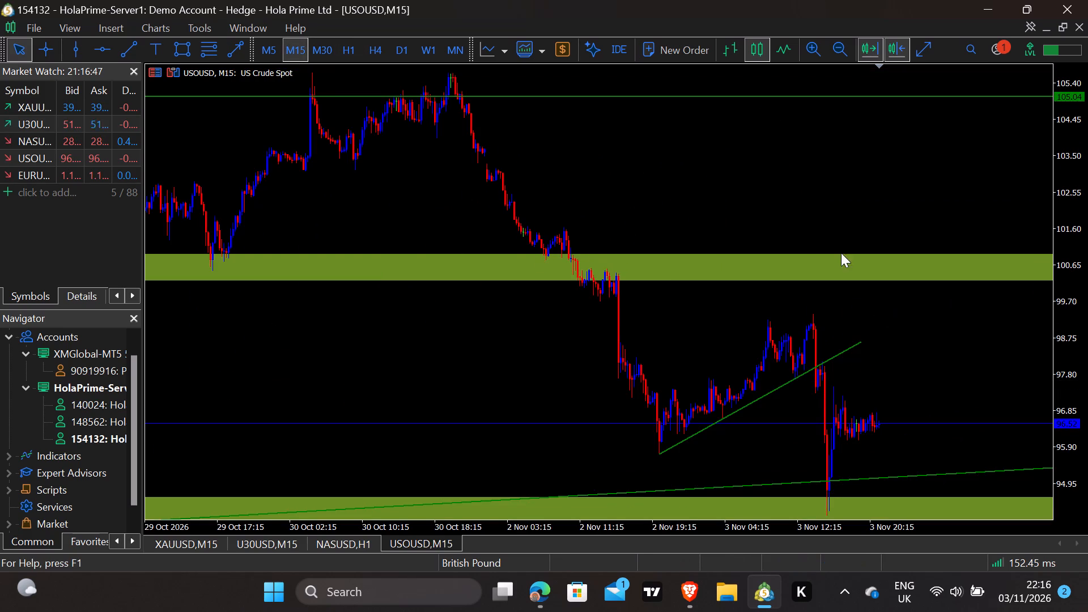
{"action": "left_click", "coordinate": [372, 53]}
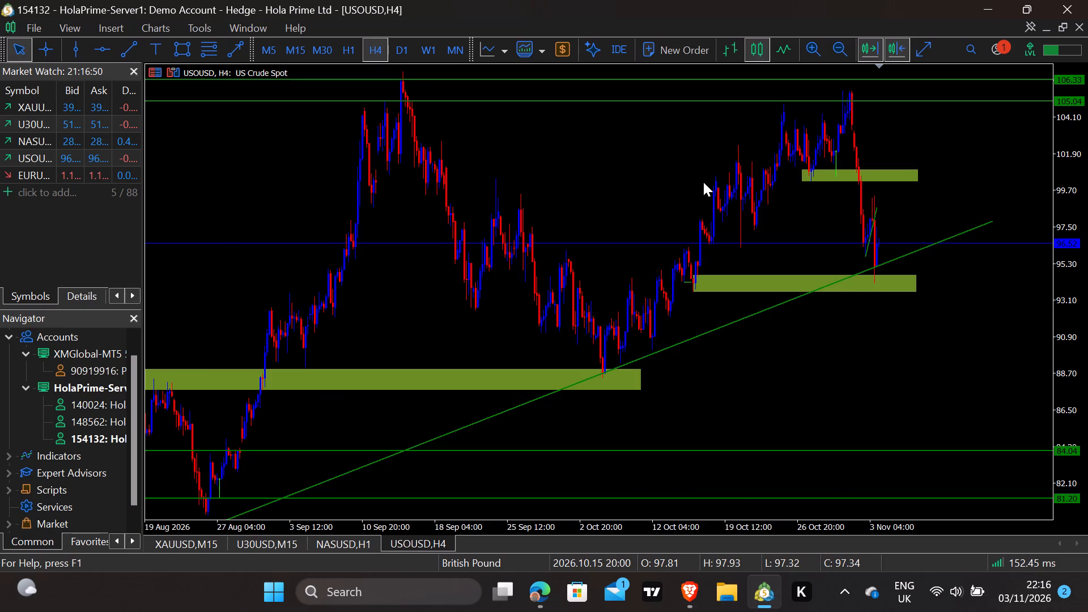
Bring up the XAUUSD M15 chart with a slightly wider price range to examine the lows and green zones.
{"action": "left_click", "coordinate": [199, 545]}
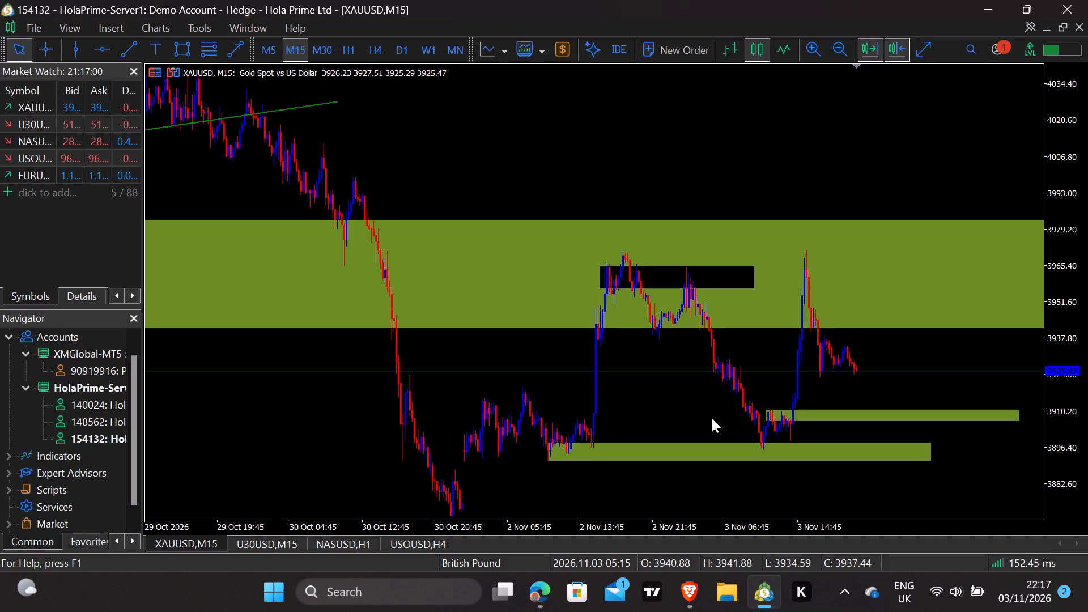
{"action": "left_click_drag", "start_coordinate": [1060, 371], "coordinate": [1060, 372]}
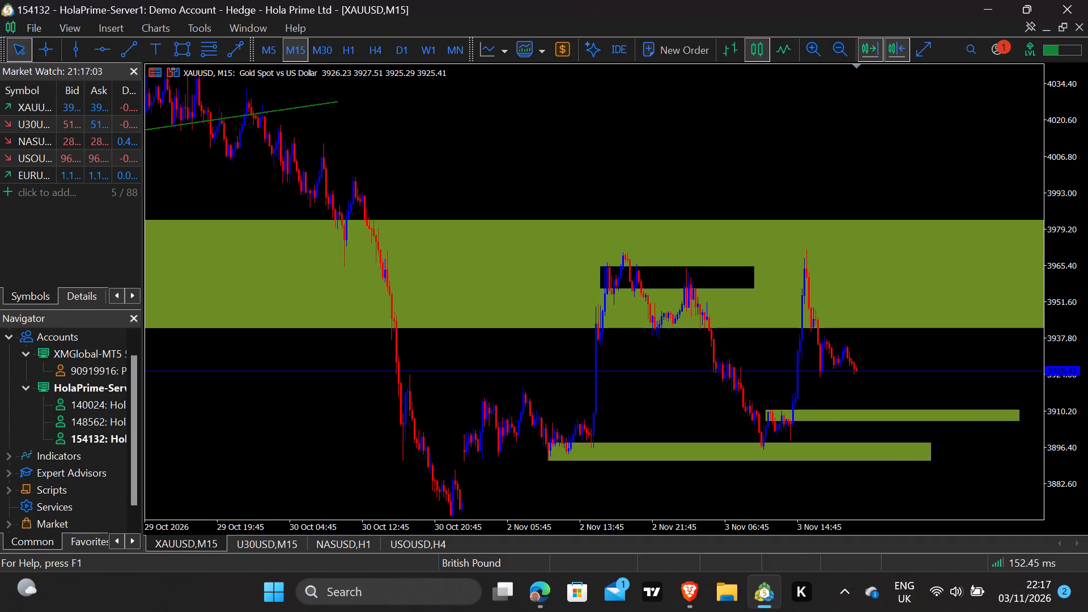
{"action": "left_click_drag", "start_coordinate": [1060, 372], "coordinate": [1054, 376]}
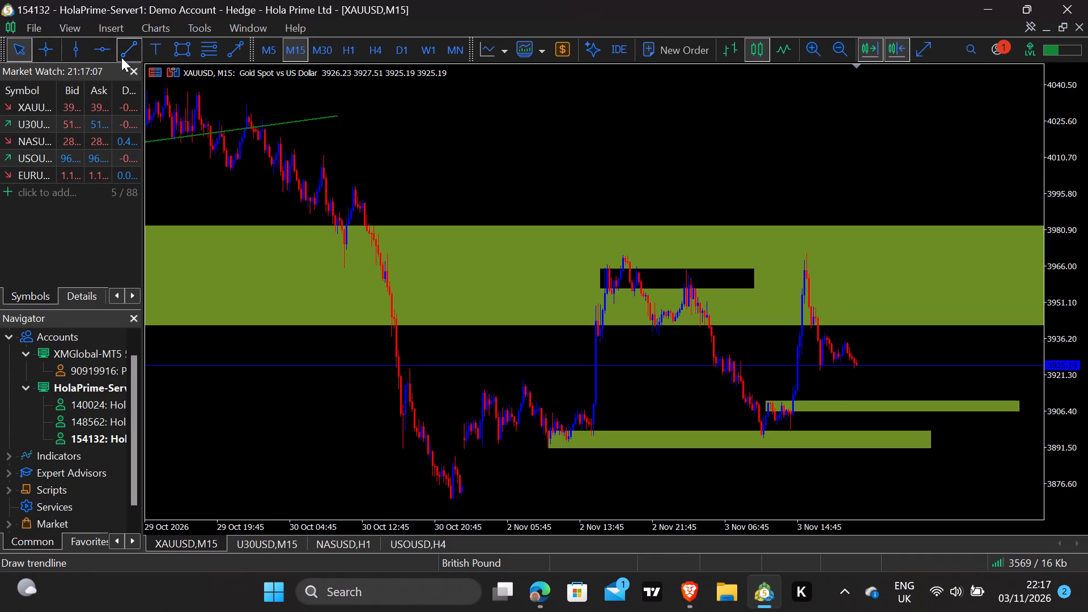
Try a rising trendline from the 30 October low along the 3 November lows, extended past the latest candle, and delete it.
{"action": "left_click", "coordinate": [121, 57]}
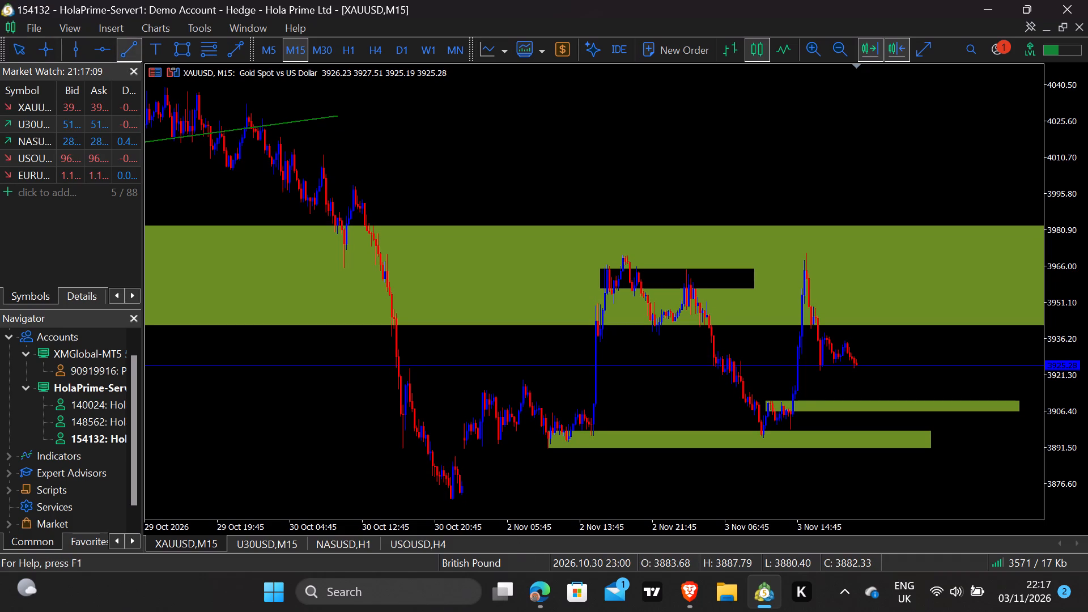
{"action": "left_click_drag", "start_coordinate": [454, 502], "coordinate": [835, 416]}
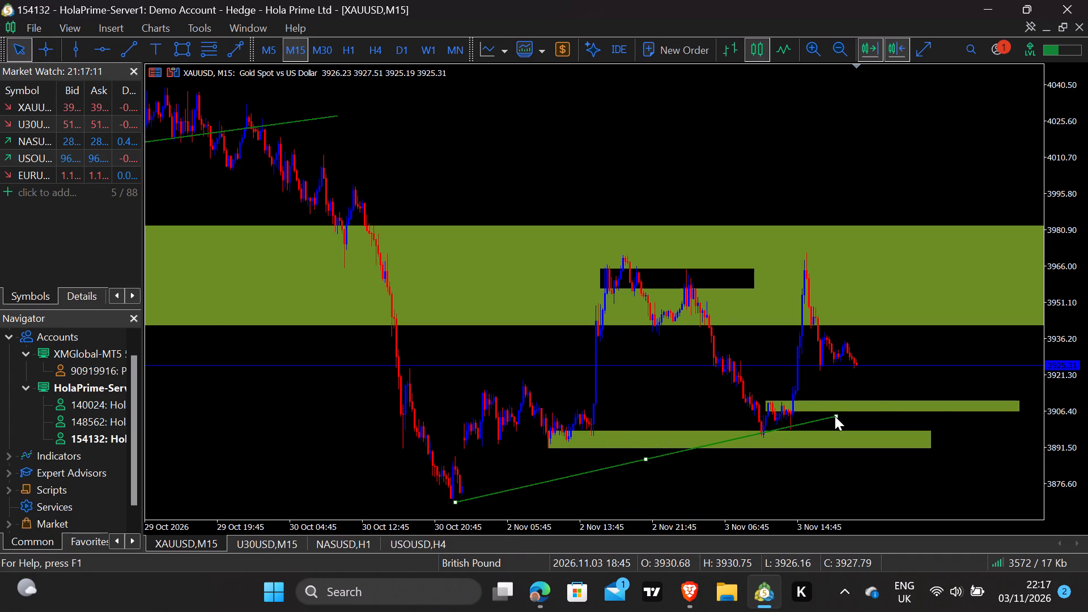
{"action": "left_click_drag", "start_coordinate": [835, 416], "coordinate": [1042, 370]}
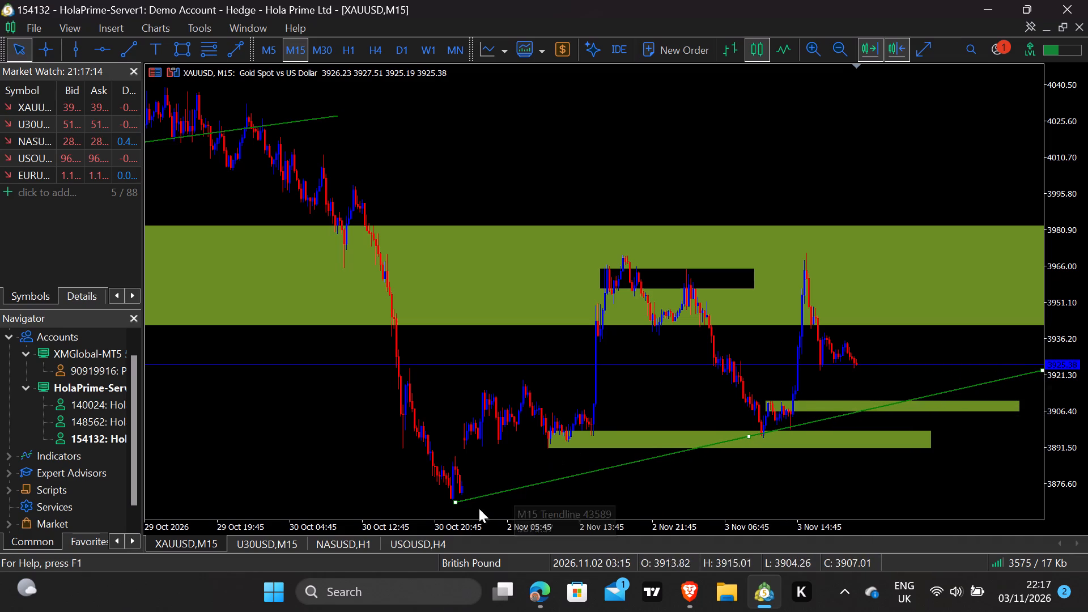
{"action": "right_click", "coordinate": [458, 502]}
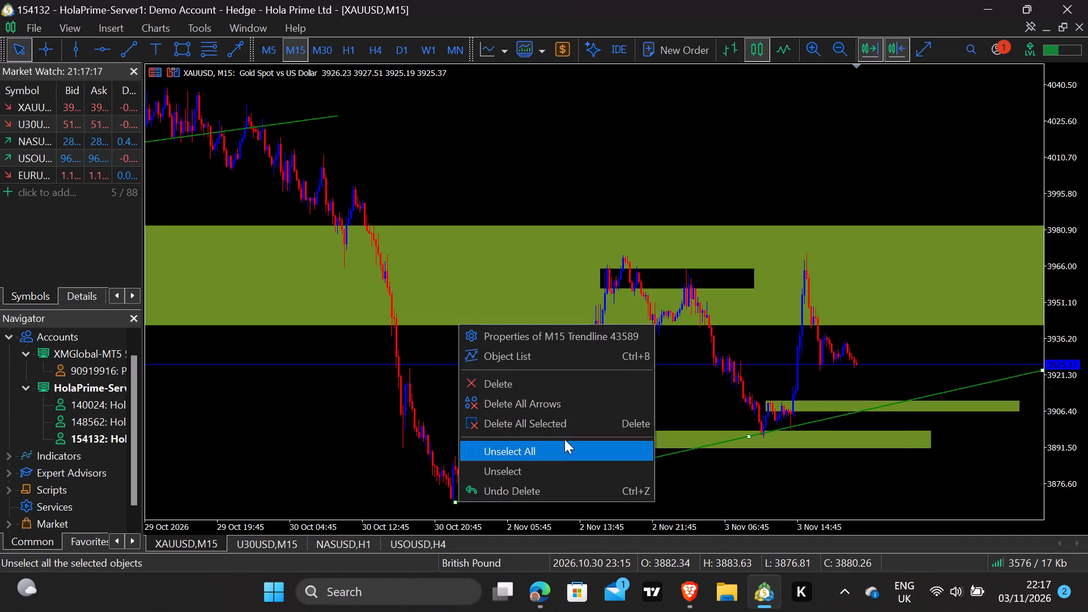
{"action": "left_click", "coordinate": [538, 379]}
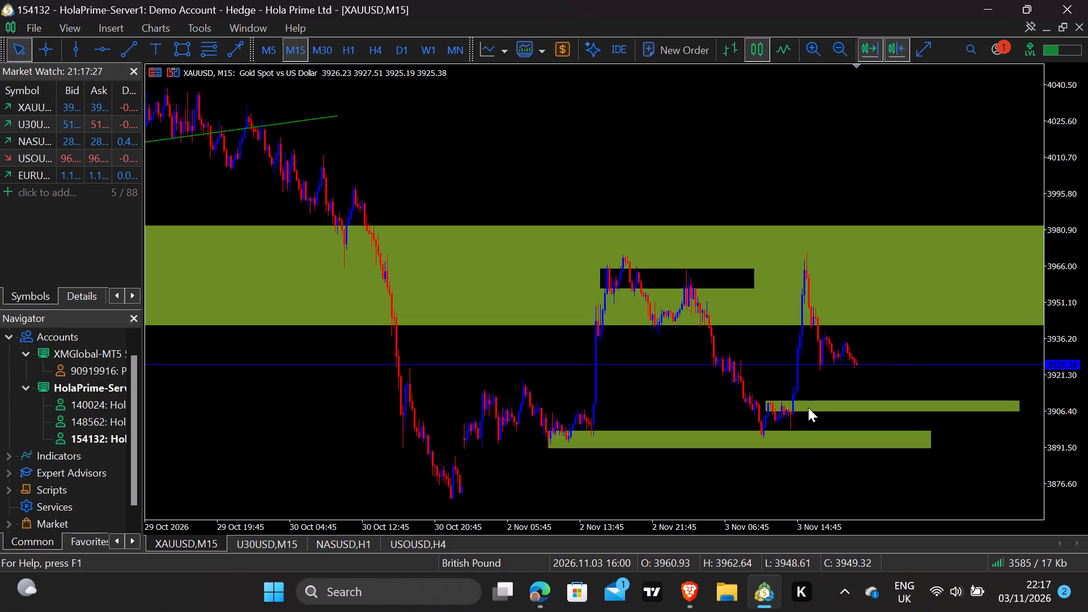
Examine the XAUUSD price action and zones on the H1 timeframe, trying a wider price range.
{"action": "left_click", "coordinate": [767, 399]}
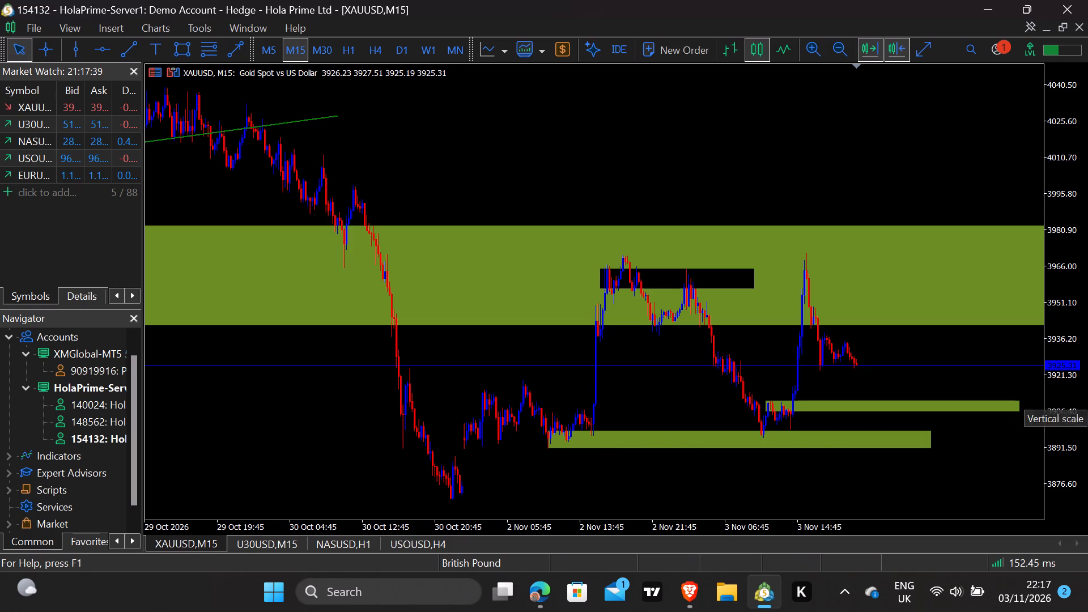
{"action": "left_click_drag", "start_coordinate": [1062, 387], "coordinate": [1061, 361]}
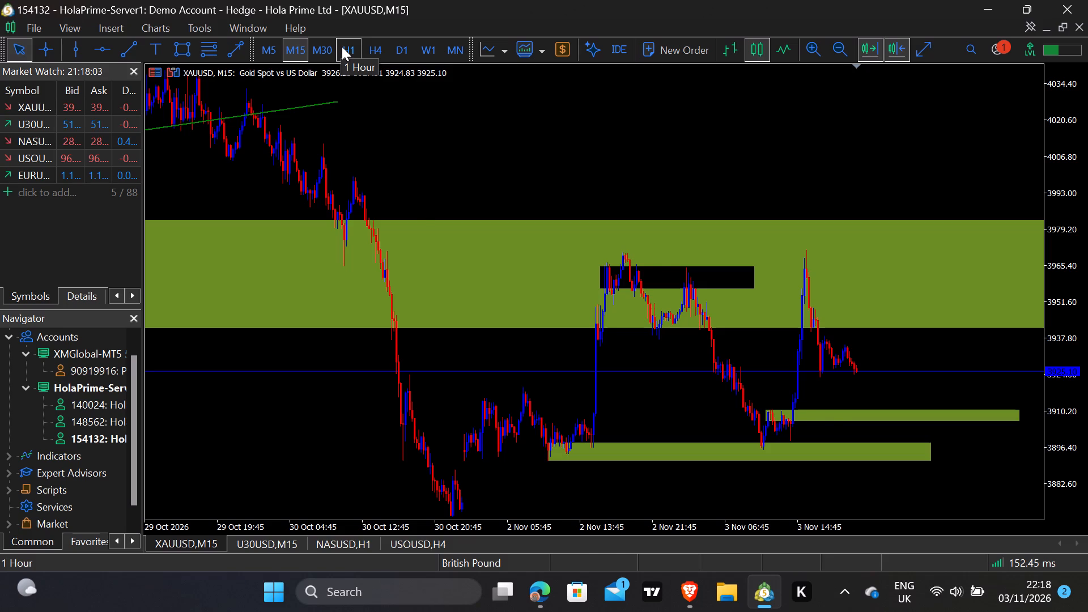
{"action": "left_click", "coordinate": [342, 46]}
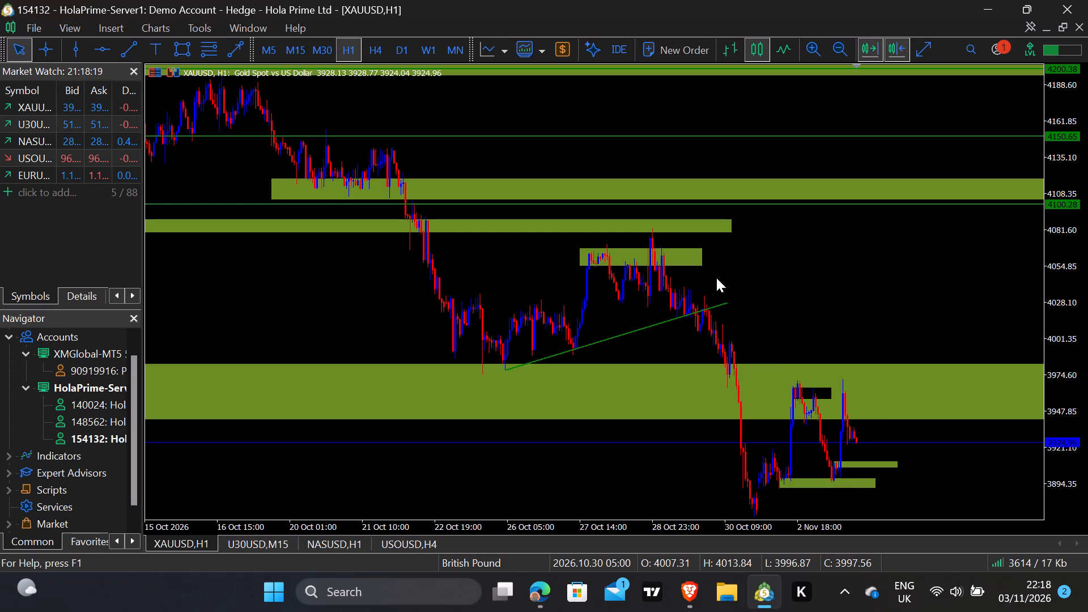
{"action": "left_click_drag", "start_coordinate": [1080, 266], "coordinate": [1069, 327]}
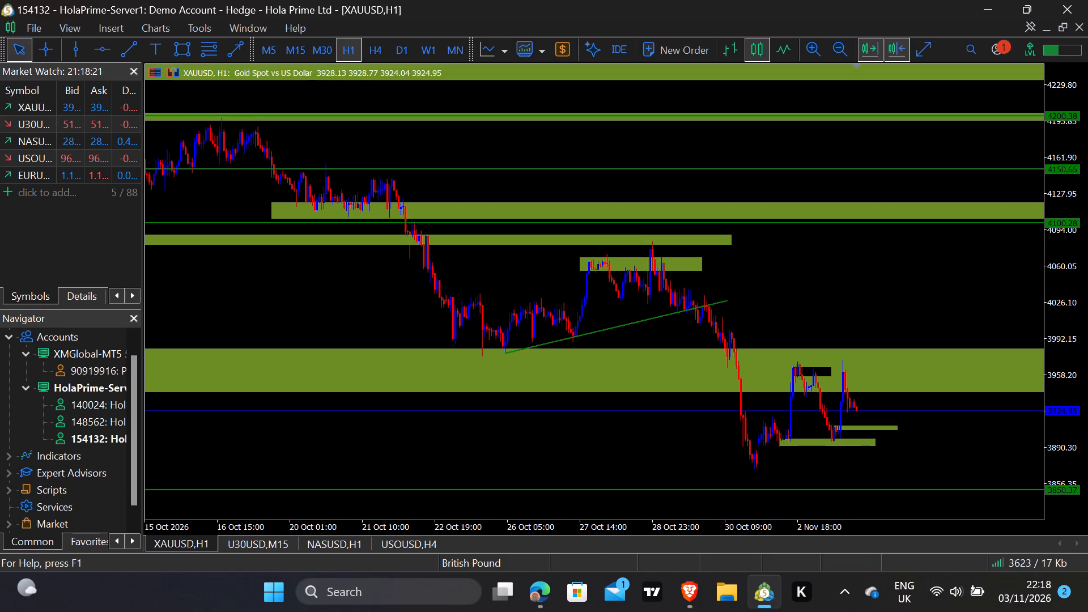
{"action": "left_click_drag", "start_coordinate": [1069, 327], "coordinate": [1066, 279]}
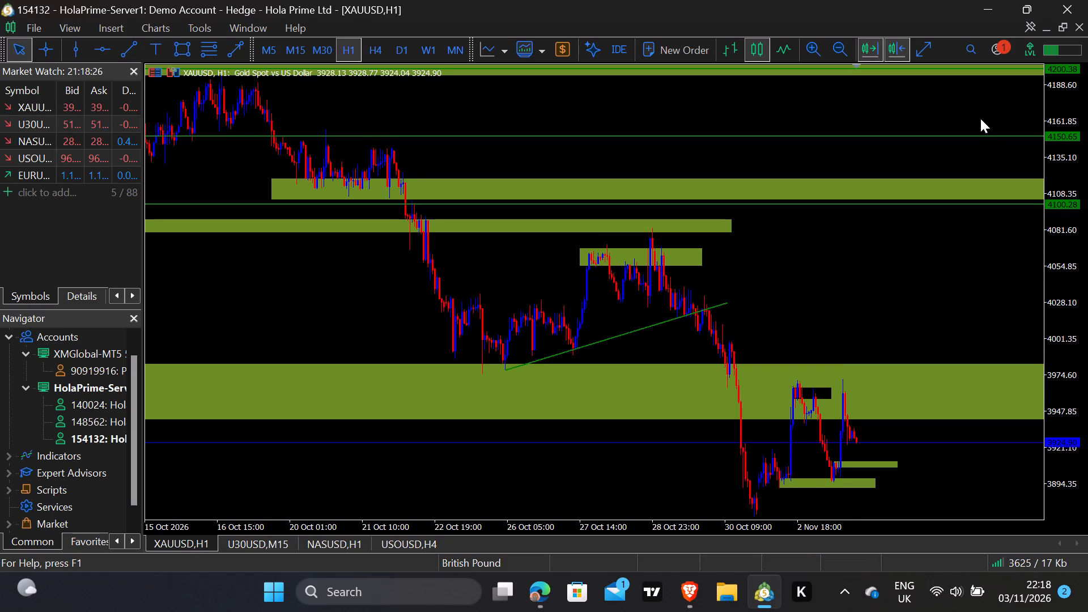
{"action": "left_click_drag", "start_coordinate": [1087, 206], "coordinate": [1081, 186]}
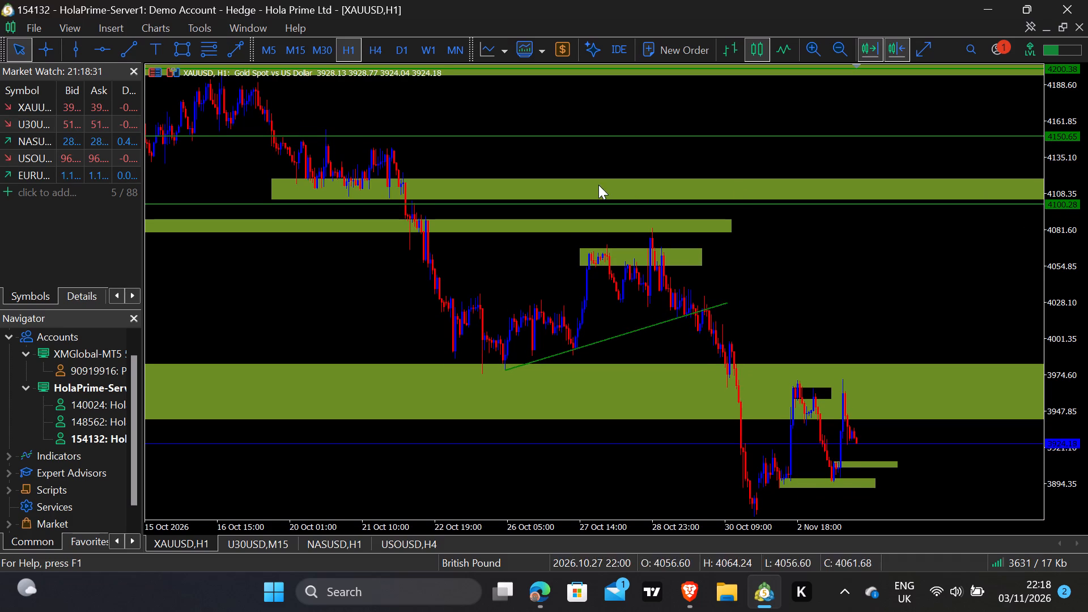
Examine XAUUSD on the Daily timeframe, including earlier price history, its horizontal levels and the descending trendline.
{"action": "left_click", "coordinate": [412, 48]}
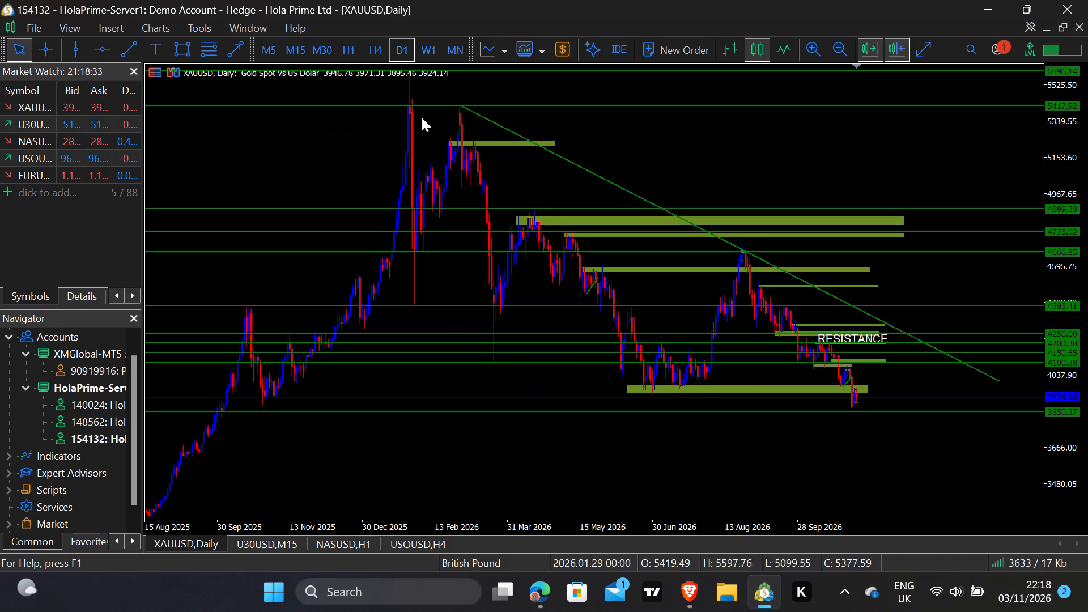
{"action": "left_click_drag", "start_coordinate": [553, 434], "coordinate": [640, 434]}
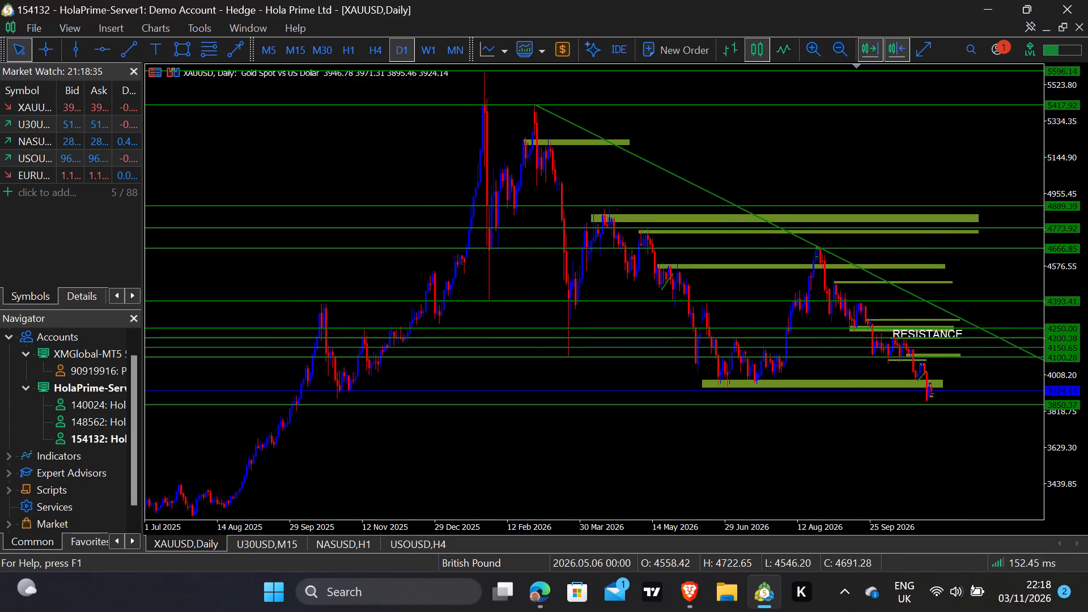
{"action": "left_click_drag", "start_coordinate": [640, 434], "coordinate": [530, 437]}
{"action": "left_click_drag", "start_coordinate": [600, 442], "coordinate": [565, 443]}
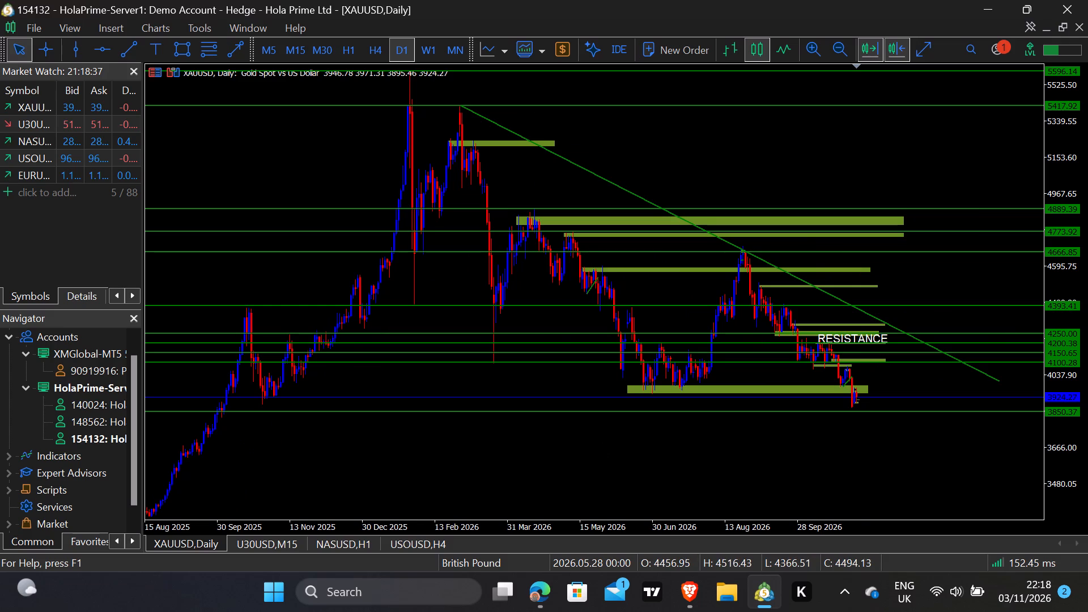
{"action": "left_click_drag", "start_coordinate": [565, 443], "coordinate": [542, 435]}
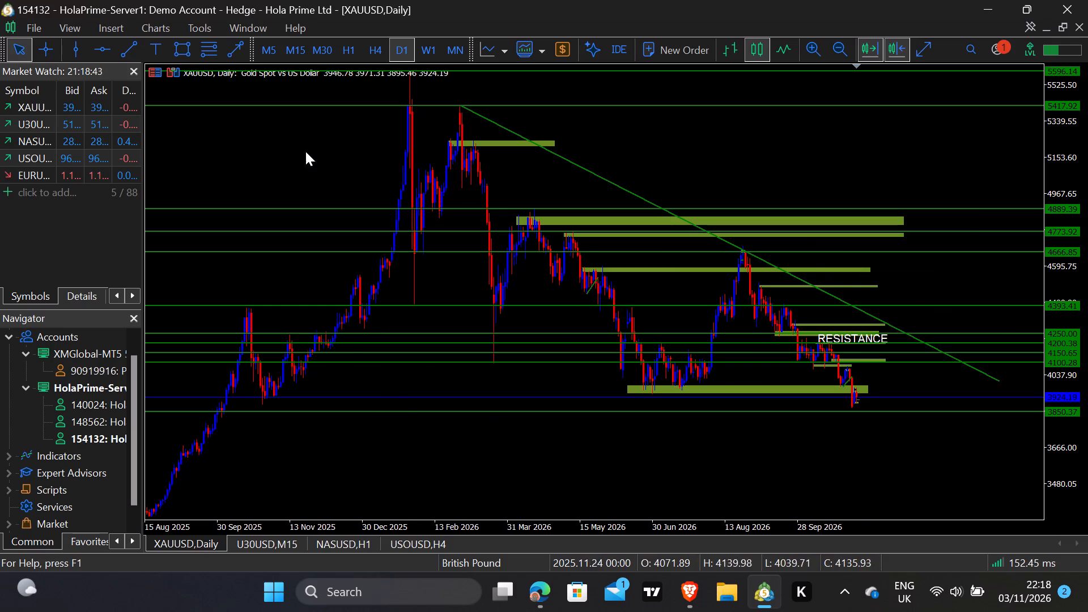
Compare XAUUSD on the H1 and M30 timeframes to examine the recent swings around the green zones.
{"action": "left_click", "coordinate": [352, 50]}
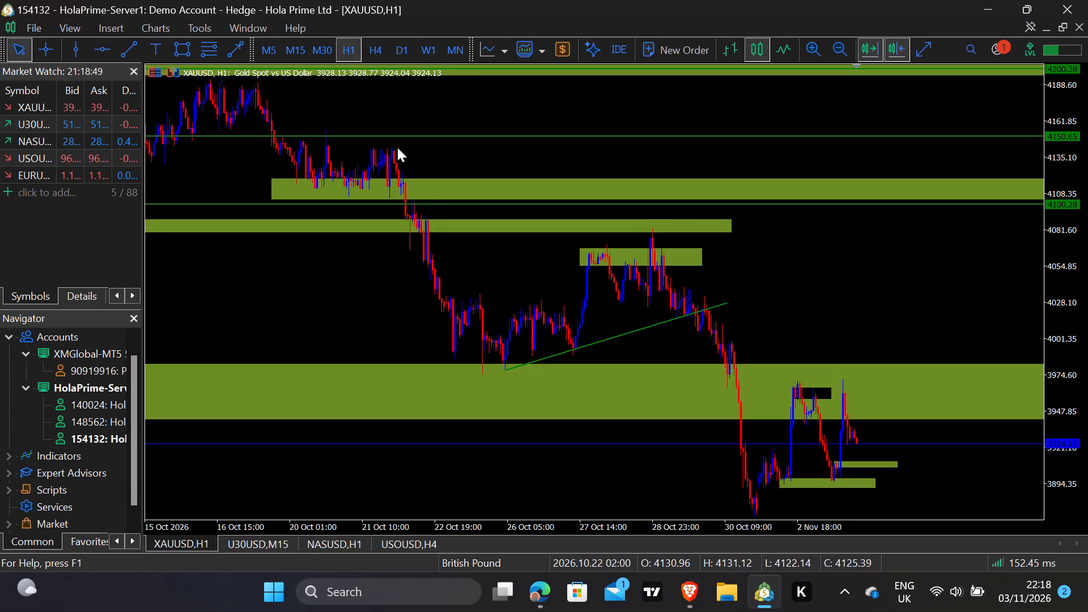
{"action": "left_click", "coordinate": [328, 55]}
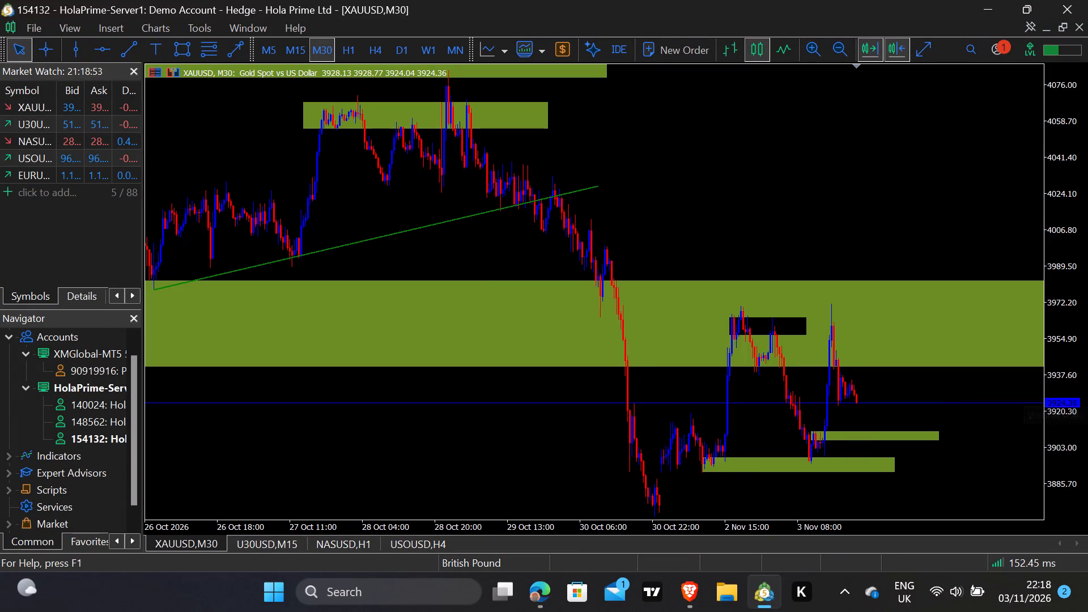
{"action": "left_click_drag", "start_coordinate": [1064, 372], "coordinate": [1064, 379]}
{"action": "left_click_drag", "start_coordinate": [1064, 379], "coordinate": [1062, 373]}
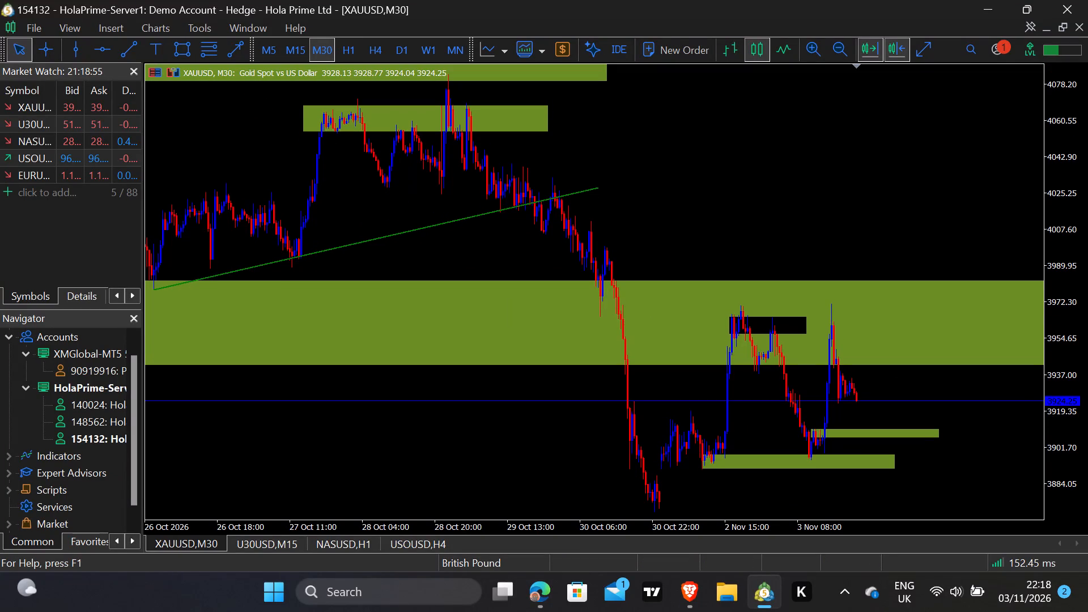
{"action": "left_click_drag", "start_coordinate": [1061, 370], "coordinate": [1059, 351]}
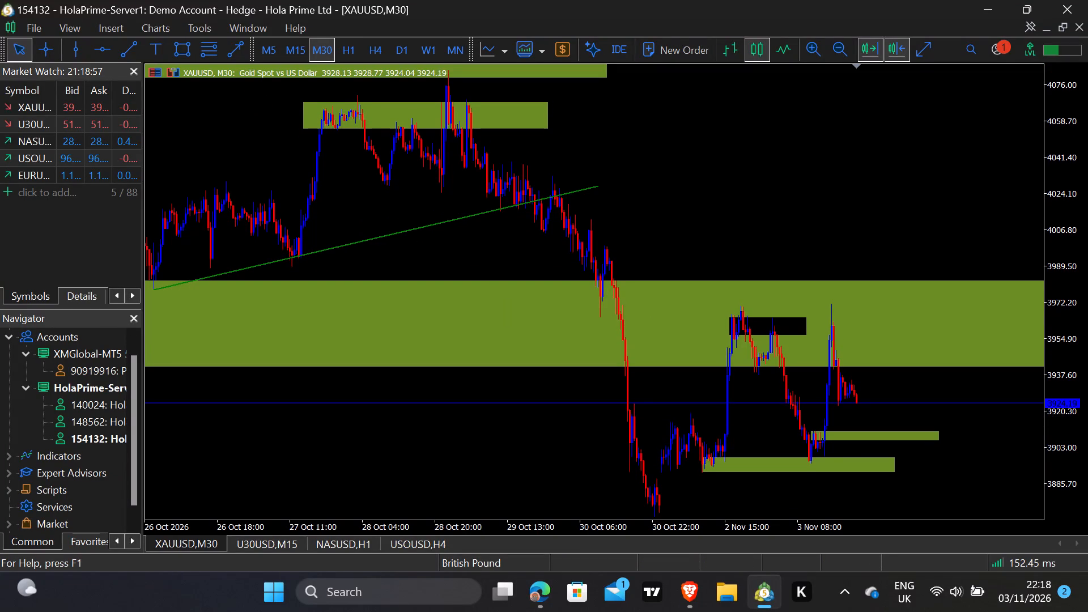
{"action": "left_click_drag", "start_coordinate": [1057, 337], "coordinate": [1059, 312]}
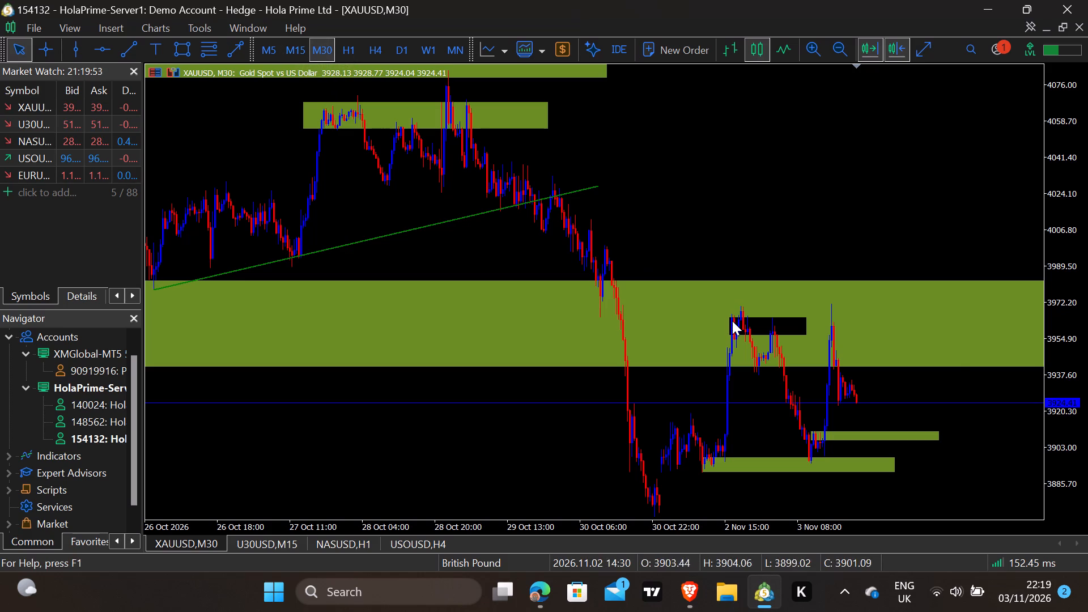
{"action": "left_click_drag", "start_coordinate": [1065, 356], "coordinate": [1069, 291]}
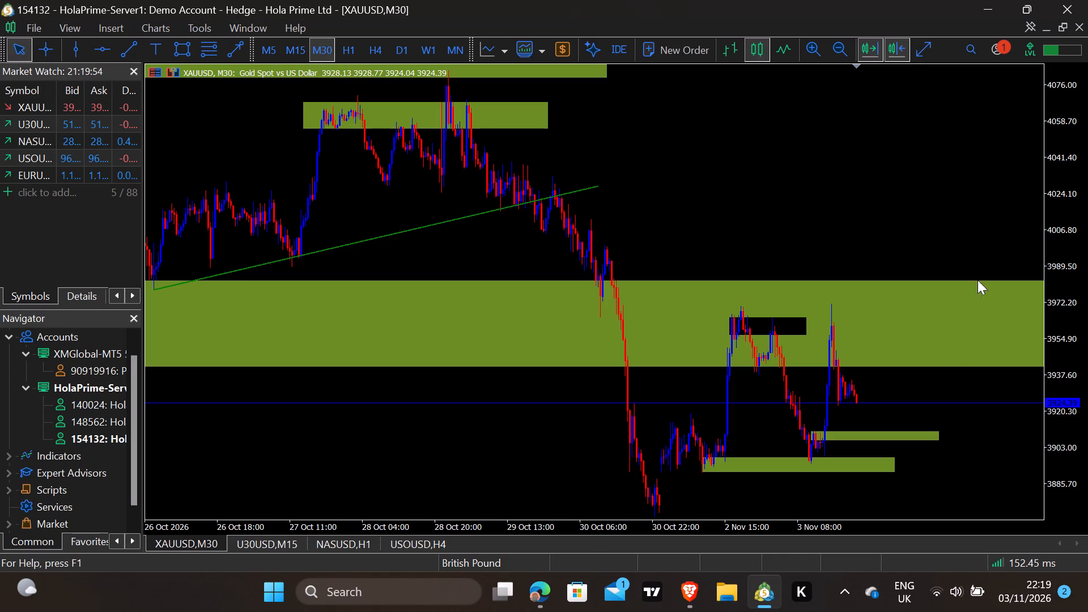
On XAUUSD M15, draw a Fibonacci retracement from the 30 October low near 3870 up to the swing high near 3970.
{"action": "left_click", "coordinate": [297, 55]}
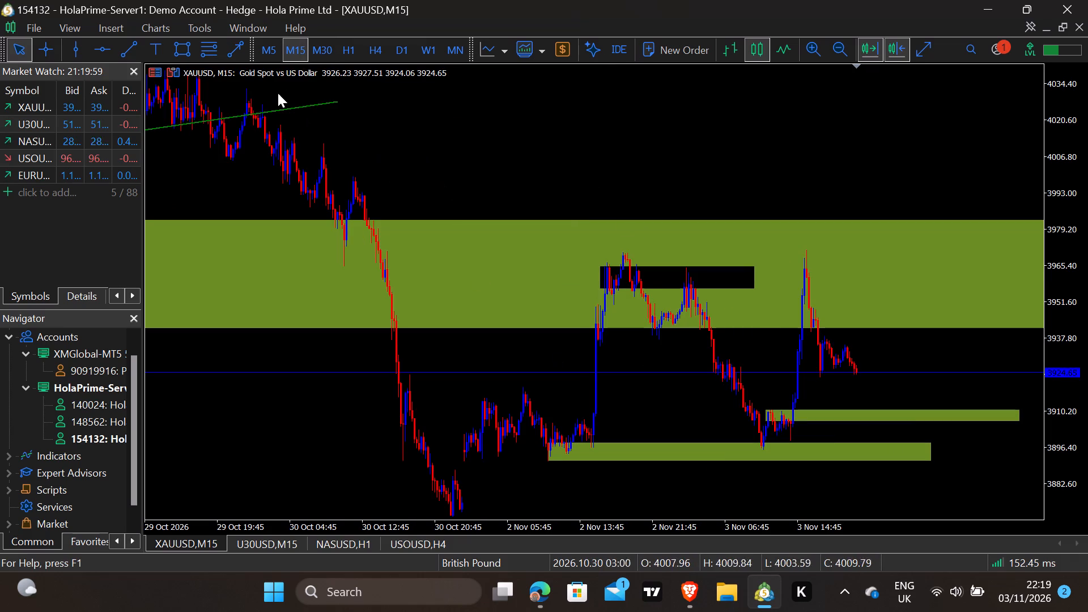
{"action": "left_click", "coordinate": [198, 49]}
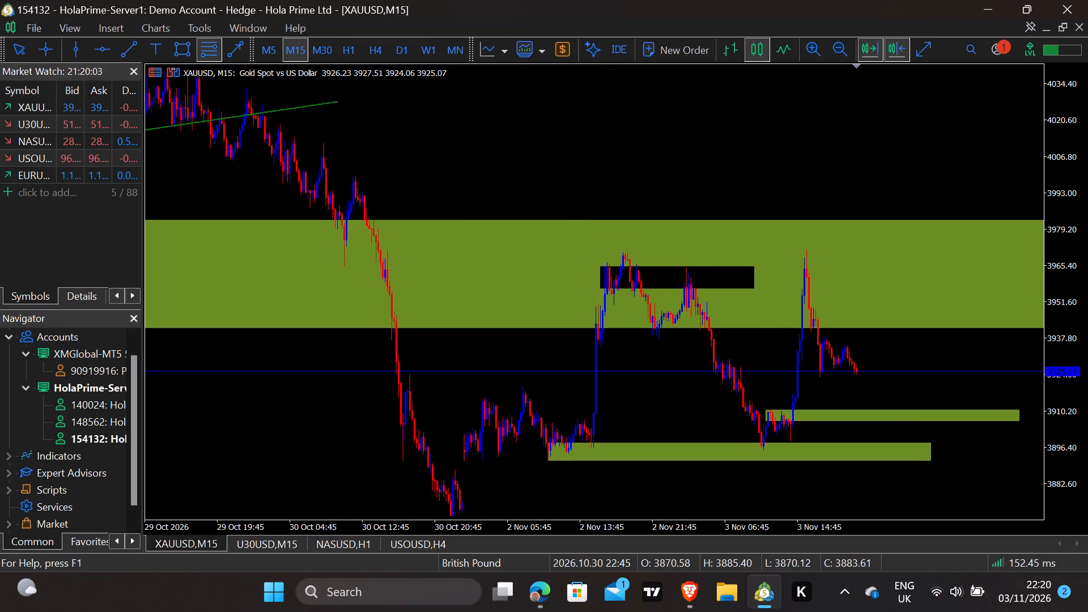
{"action": "left_click_drag", "start_coordinate": [454, 516], "coordinate": [725, 253]}
{"action": "left_click_drag", "start_coordinate": [725, 253], "coordinate": [747, 252]}
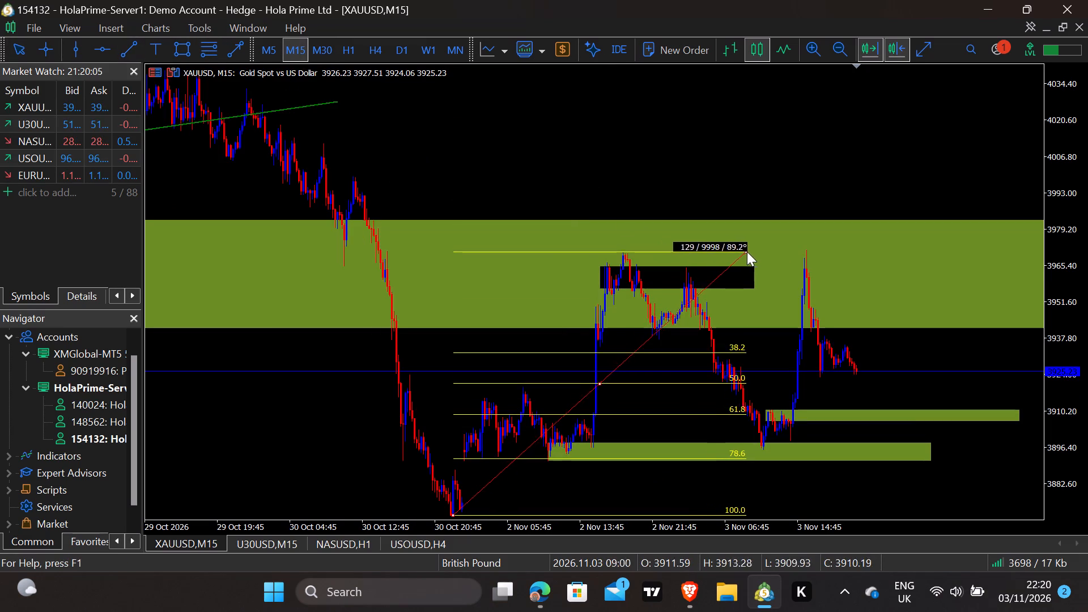
{"action": "left_click_drag", "start_coordinate": [747, 252], "coordinate": [748, 252]}
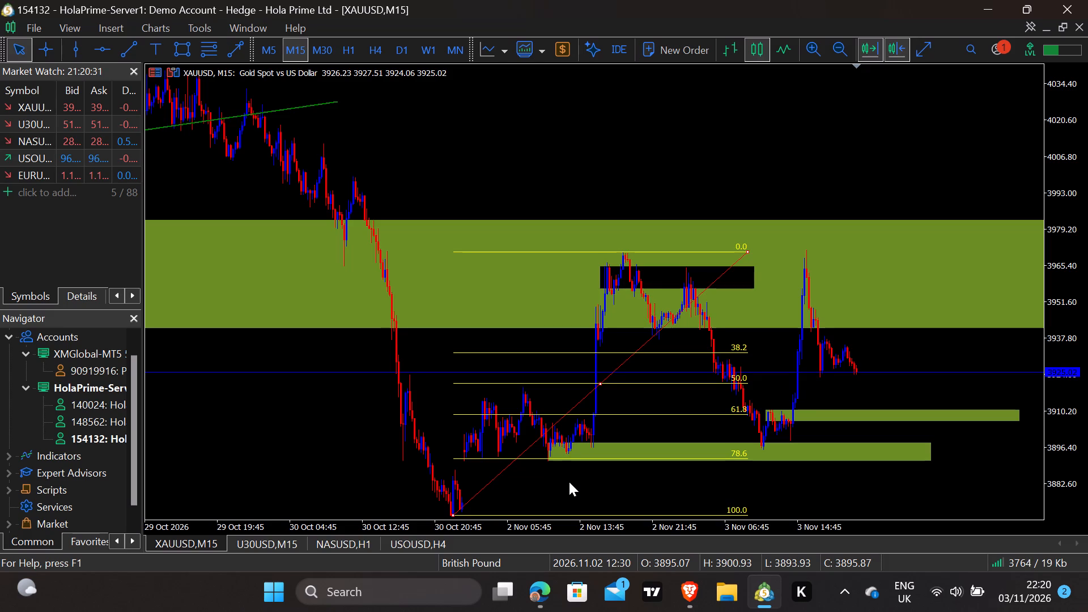
Extend the black rectangle inside the large green zone forward in time, past the latest candle.
{"action": "key", "text": "ctrl+f"}
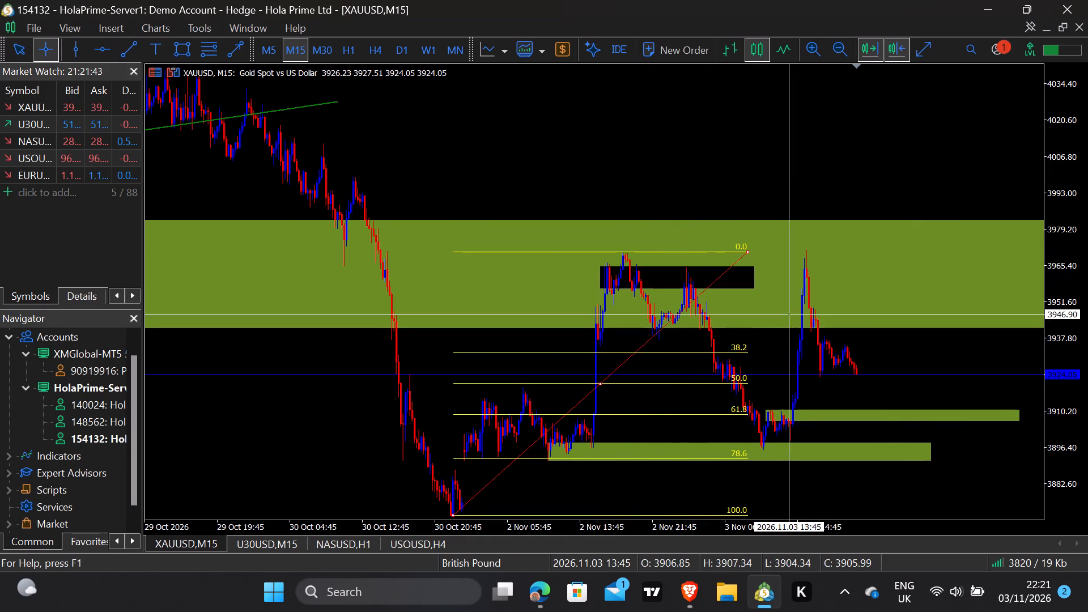
{"action": "left_click", "coordinate": [789, 283]}
{"action": "double_click", "coordinate": [750, 285]}
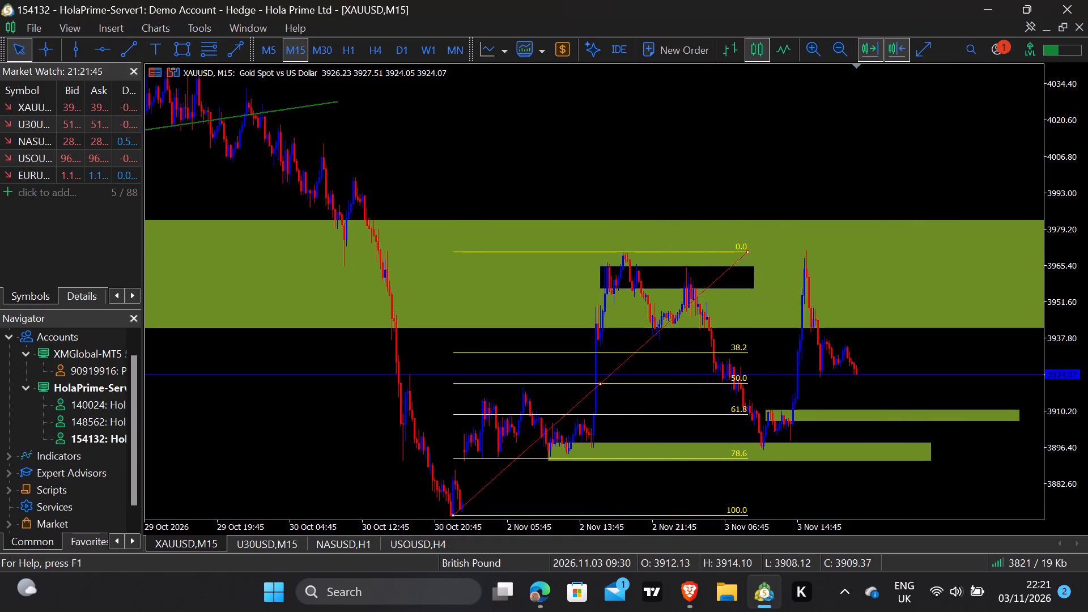
{"action": "left_click_drag", "start_coordinate": [754, 288], "coordinate": [814, 291]}
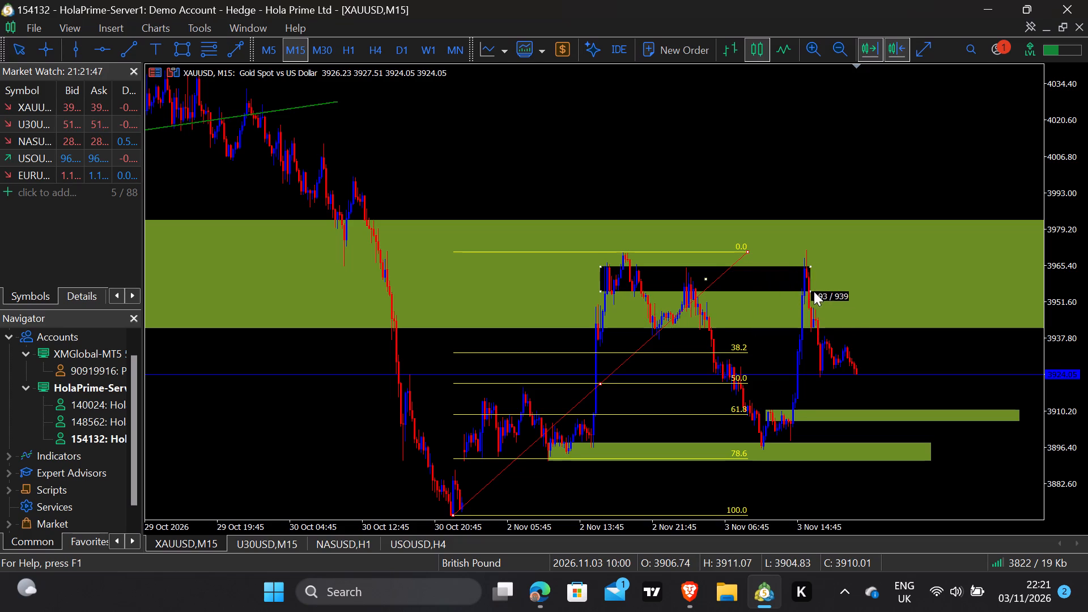
{"action": "left_click_drag", "start_coordinate": [814, 291], "coordinate": [881, 290]}
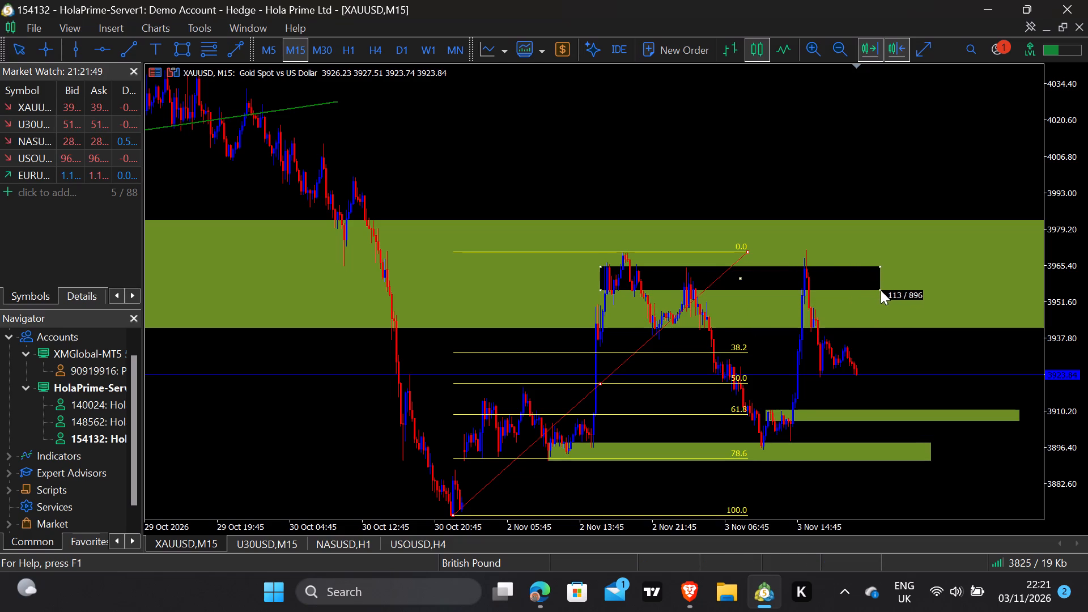
Extend the black rectangle inside the large green zone slightly further forward in time, beyond the latest candle.
{"action": "left_click_drag", "start_coordinate": [881, 290], "coordinate": [892, 290]}
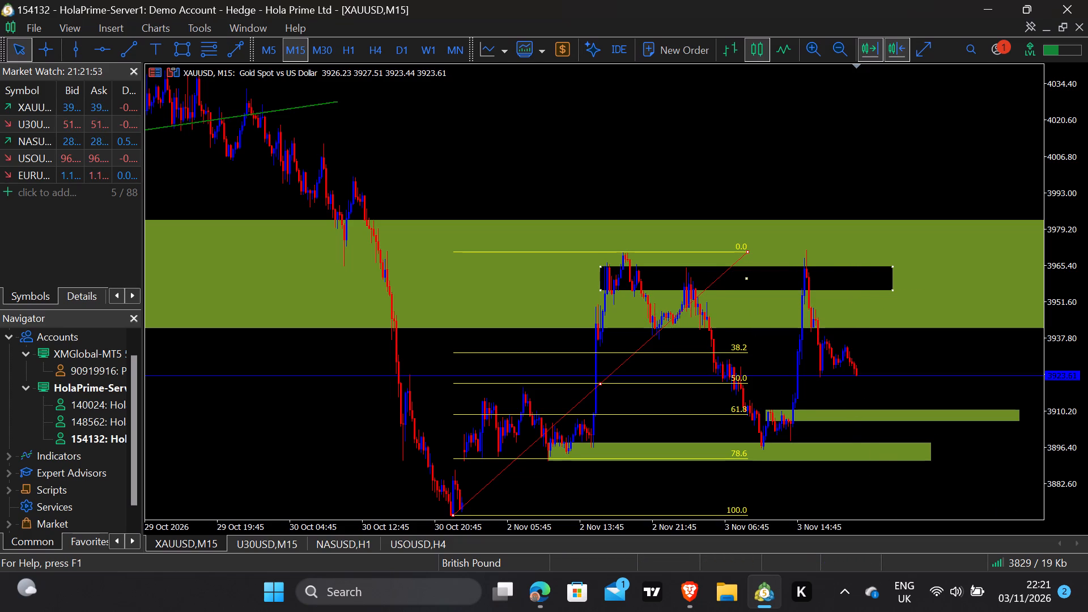
Examine XAUUSD on the Daily timeframe at different price scales, covering its horizontal levels, zones and descending trendline.
{"action": "left_click_drag", "start_coordinate": [1062, 395], "coordinate": [1056, 400]}
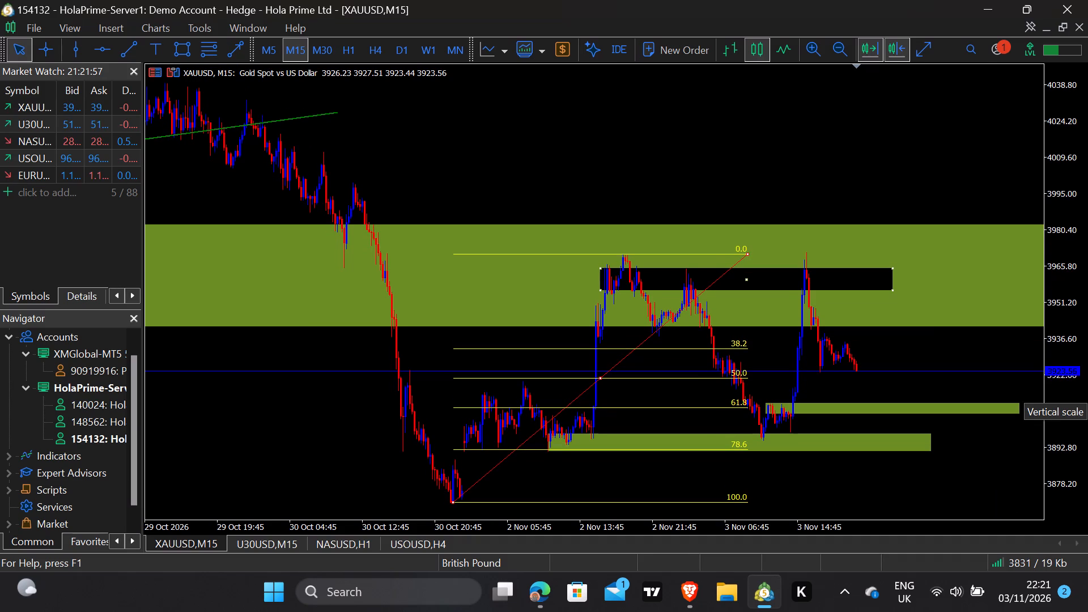
{"action": "left_click", "coordinate": [402, 39]}
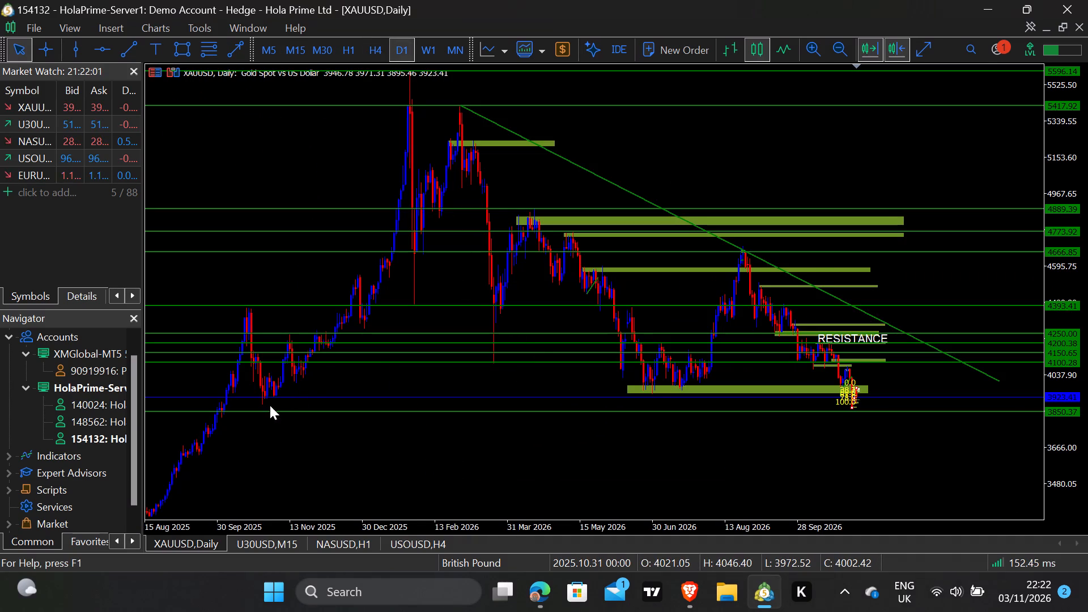
{"action": "left_click_drag", "start_coordinate": [1054, 345], "coordinate": [1051, 334]}
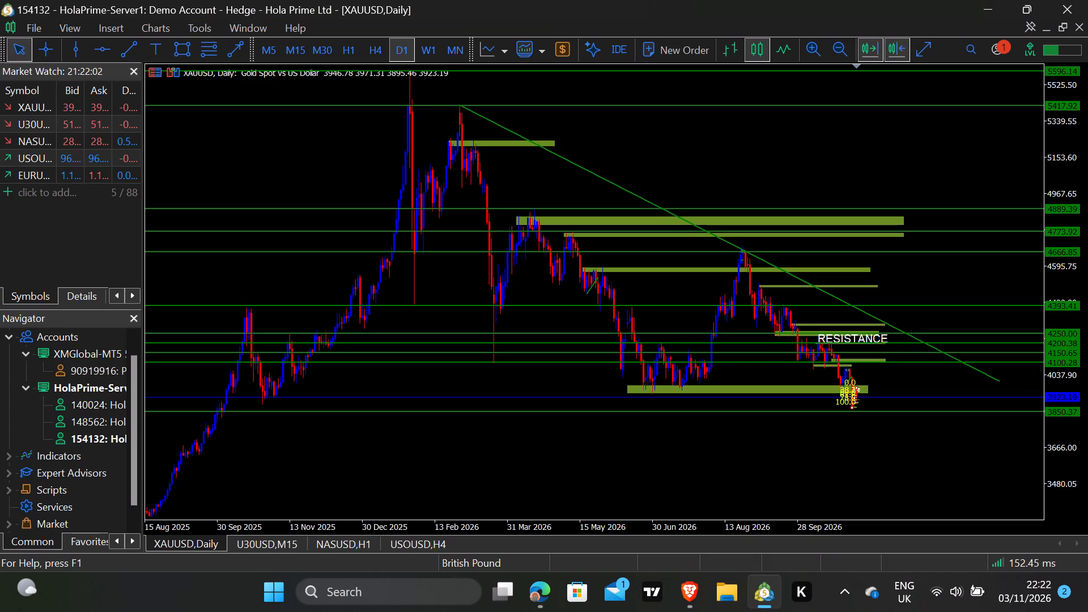
{"action": "left_click_drag", "start_coordinate": [1051, 334], "coordinate": [1050, 323]}
{"action": "left_click_drag", "start_coordinate": [1050, 323], "coordinate": [1053, 297]}
{"action": "left_click_drag", "start_coordinate": [1053, 297], "coordinate": [1053, 338]}
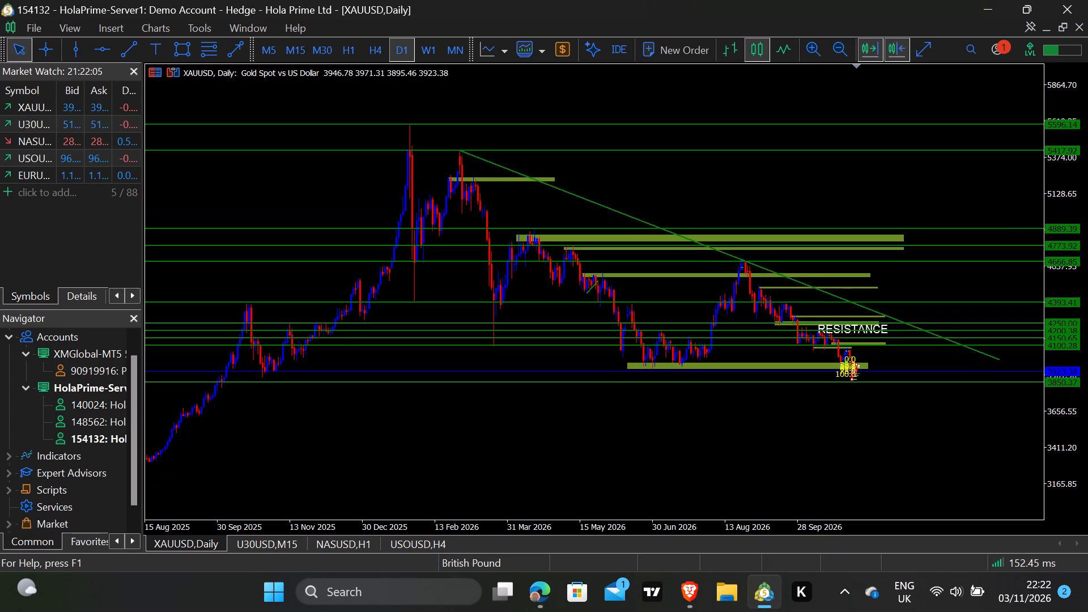
{"action": "left_click_drag", "start_coordinate": [1053, 331], "coordinate": [1044, 287]}
{"action": "left_click_drag", "start_coordinate": [1056, 318], "coordinate": [1056, 292]}
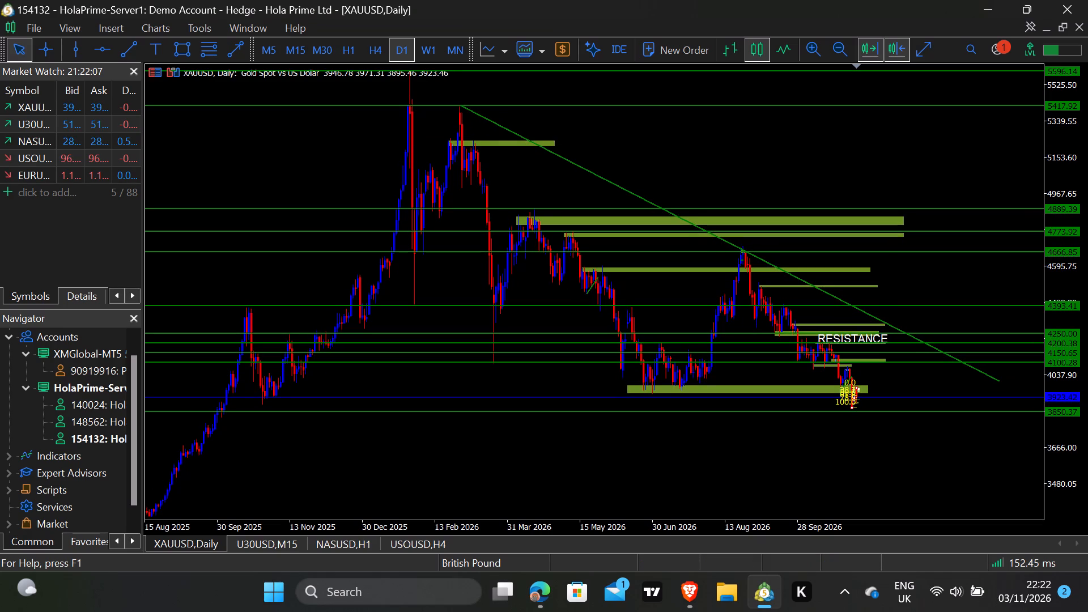
{"action": "left_click_drag", "start_coordinate": [1056, 292], "coordinate": [1056, 291]}
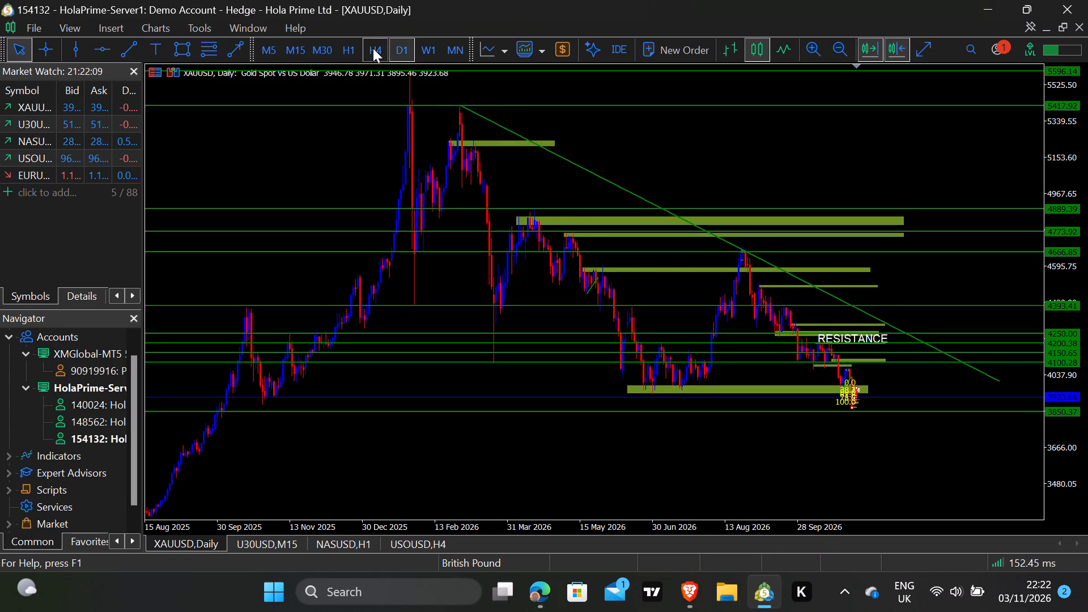
On XAUUSD H4, delete the Fibonacci retracement drawn over the latest swing.
{"action": "left_click", "coordinate": [373, 48]}
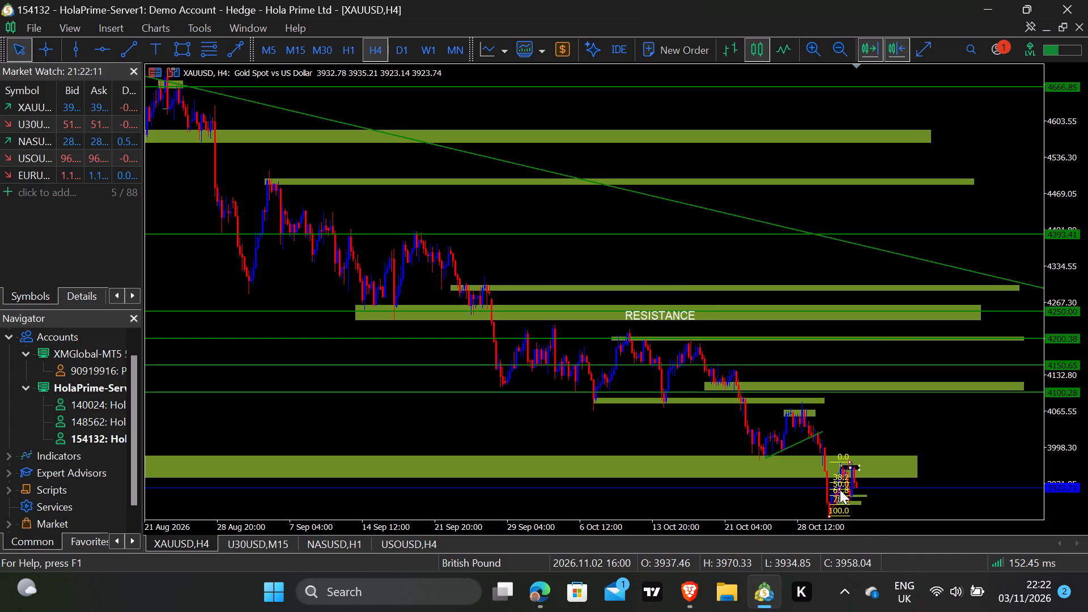
{"action": "right_click", "coordinate": [840, 490]}
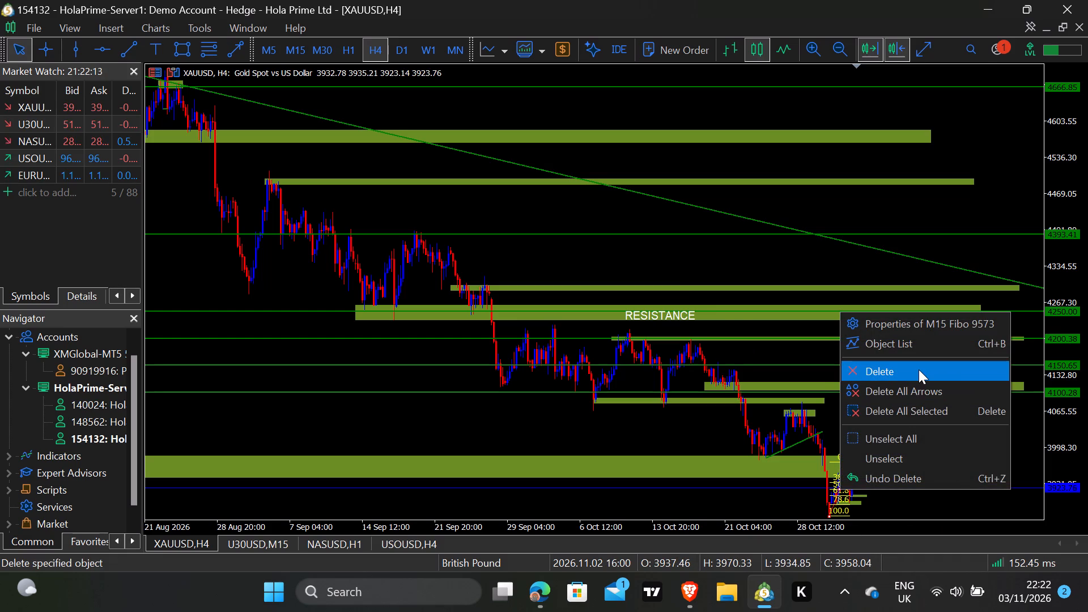
{"action": "left_click", "coordinate": [881, 365]}
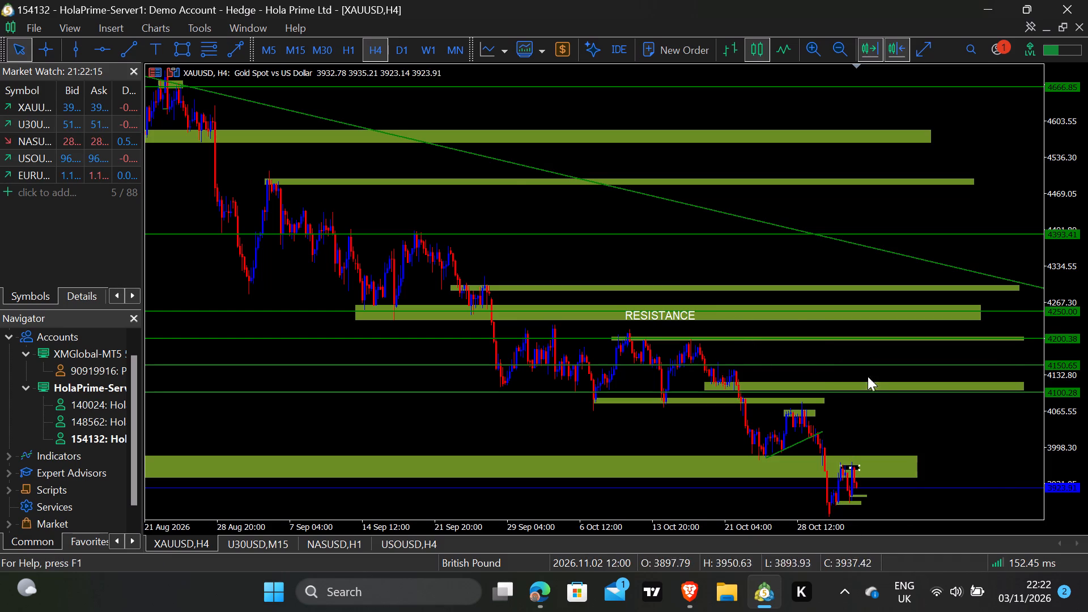
Examine XAUUSD on the H1 timeframe around the black rectangle, the large green zone and the two small zones below.
{"action": "left_click", "coordinate": [335, 49]}
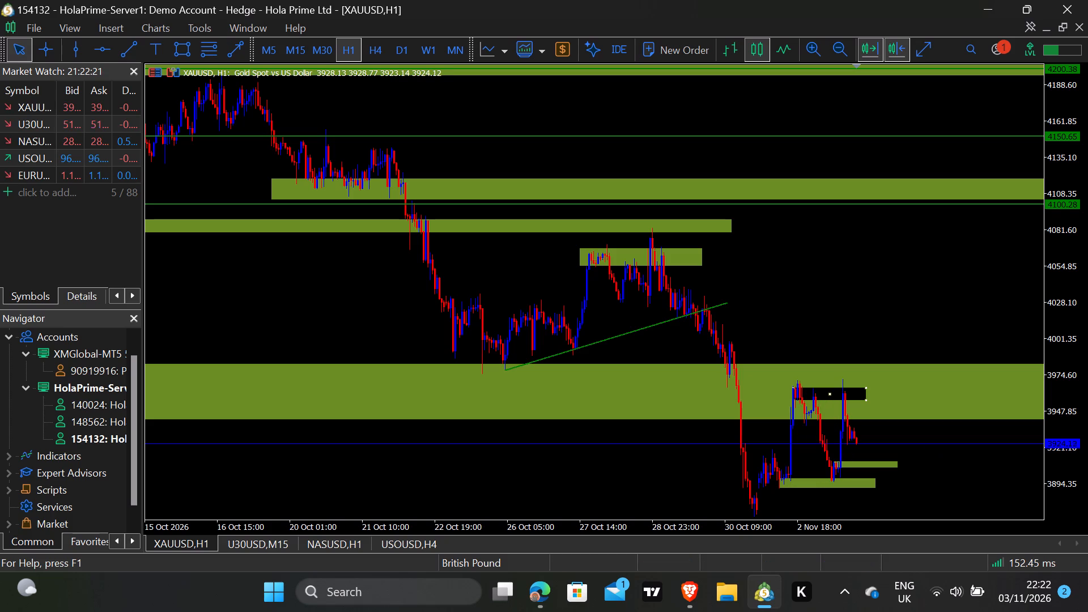
{"action": "left_click", "coordinate": [1056, 379]}
{"action": "left_click_drag", "start_coordinate": [1056, 383], "coordinate": [1059, 333]}
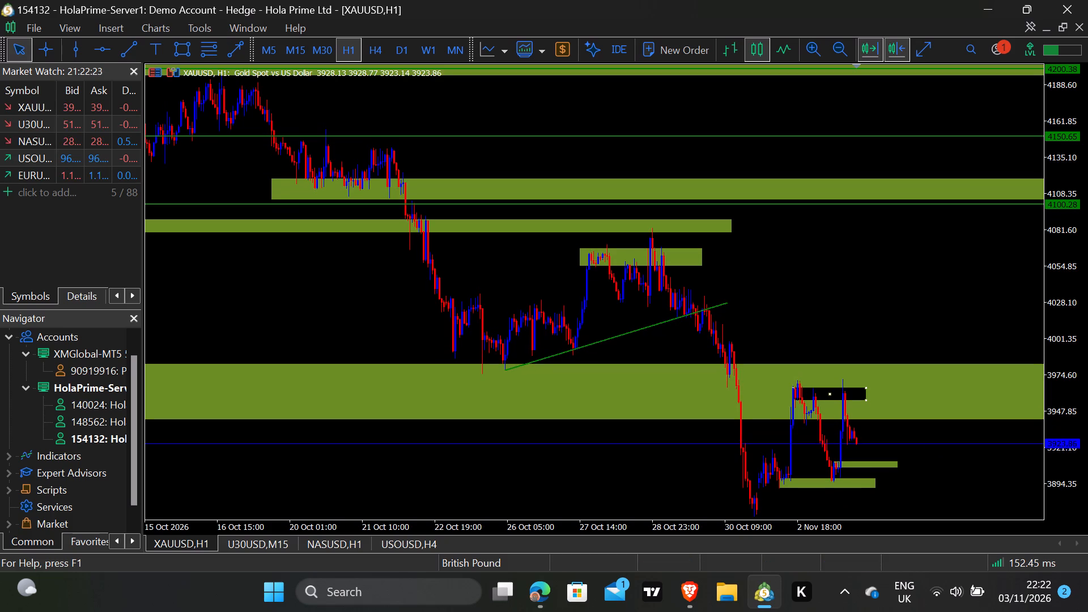
{"action": "left_click_drag", "start_coordinate": [1059, 333], "coordinate": [1059, 332]}
{"action": "left_click_drag", "start_coordinate": [1059, 332], "coordinate": [1059, 307]}
{"action": "left_click", "coordinate": [1059, 307]}
{"action": "left_click_drag", "start_coordinate": [1059, 303], "coordinate": [1059, 278]}
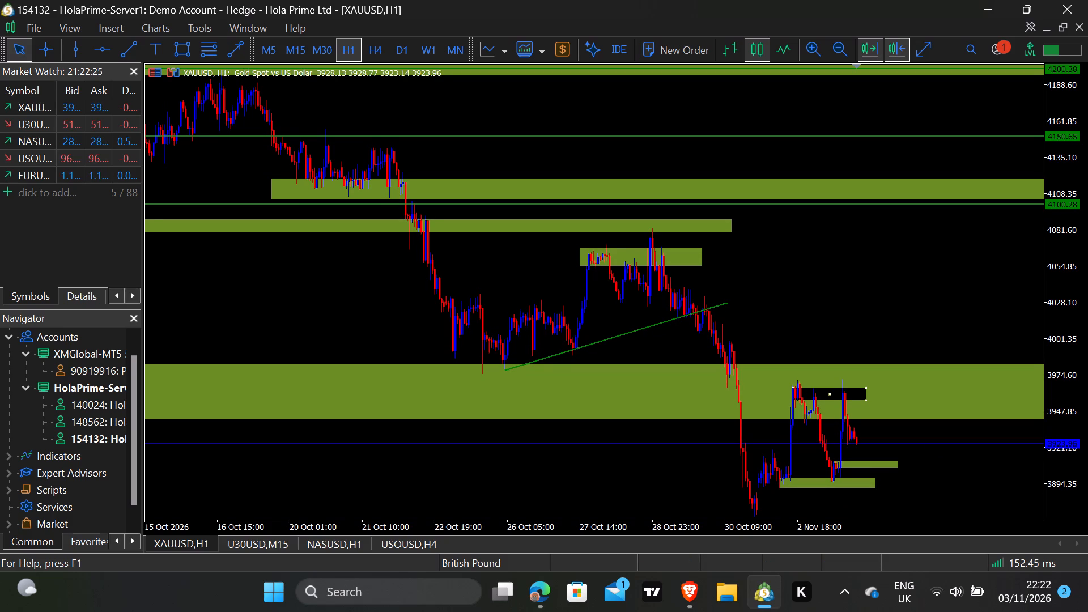
{"action": "left_click_drag", "start_coordinate": [1059, 278], "coordinate": [1083, 163]}
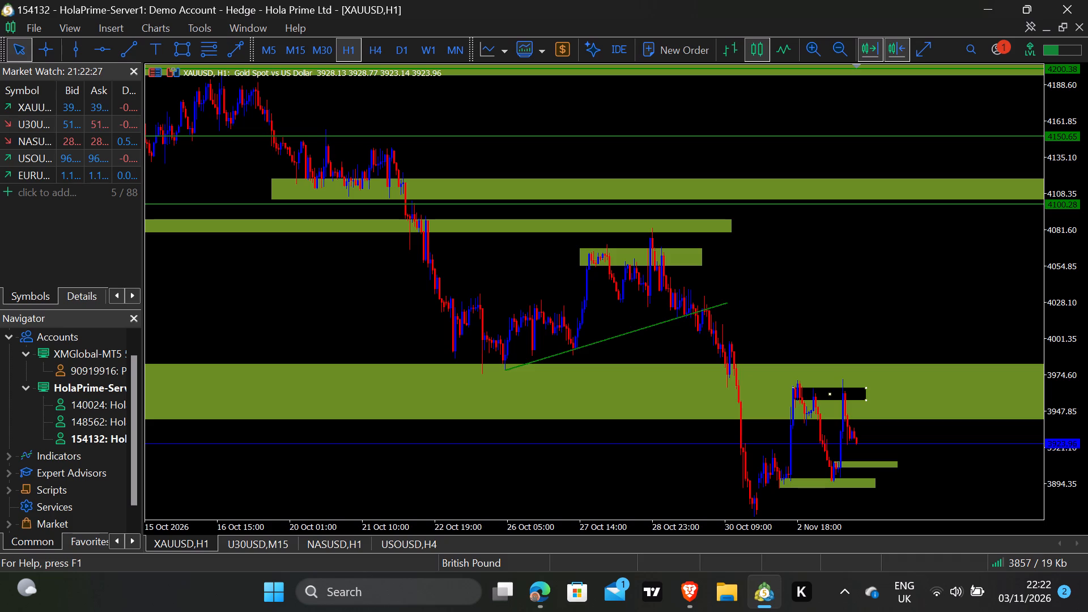
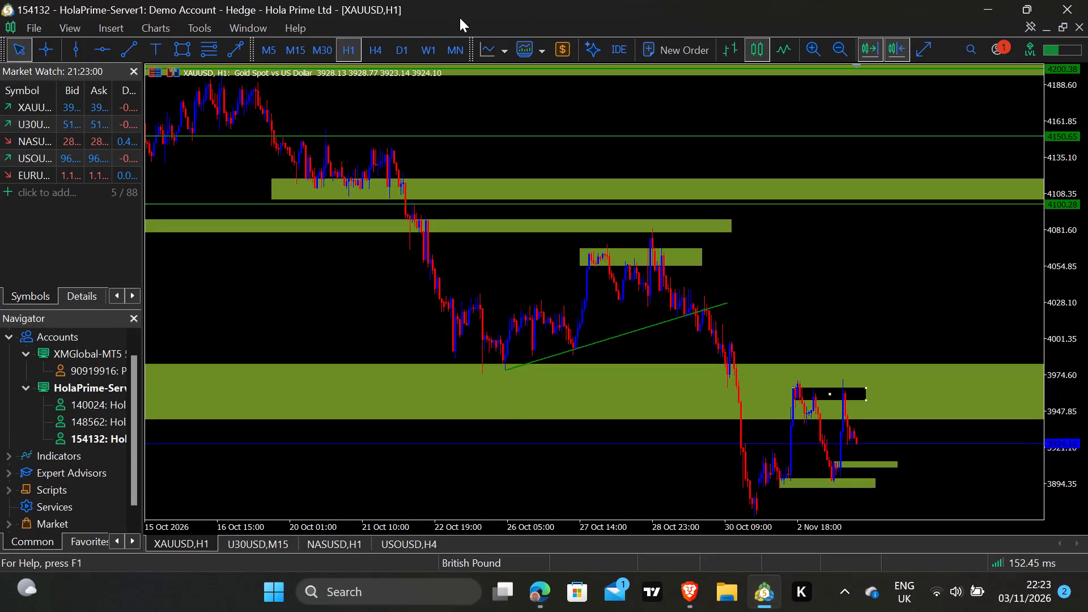
On XAUUSD M15, measure the height of the black rectangle inside the large green zone with the crosshair.
{"action": "left_click", "coordinate": [301, 50]}
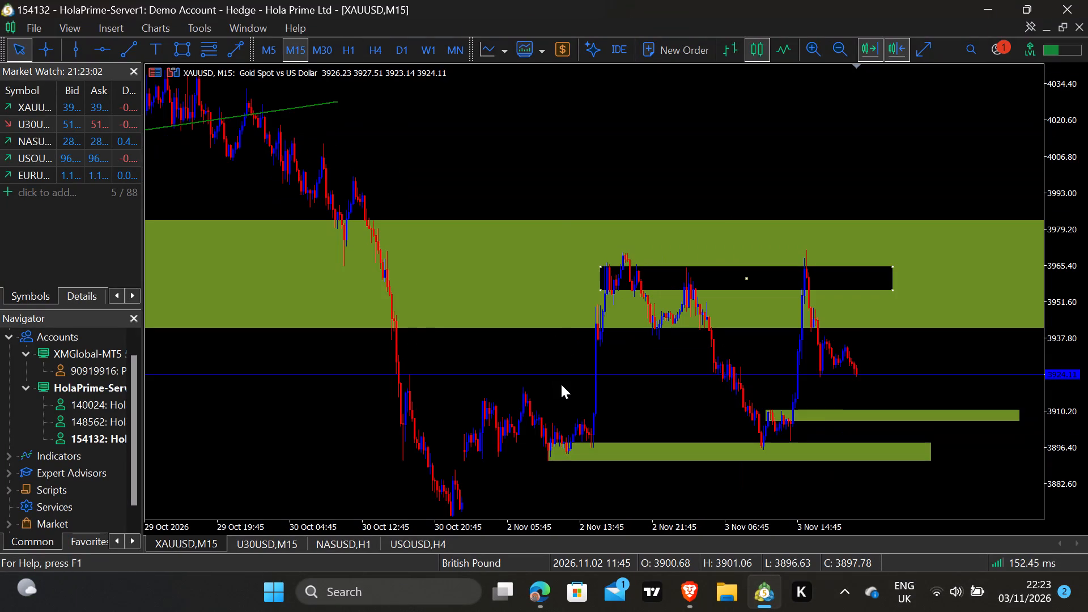
{"action": "key", "text": "ctrl+f"}
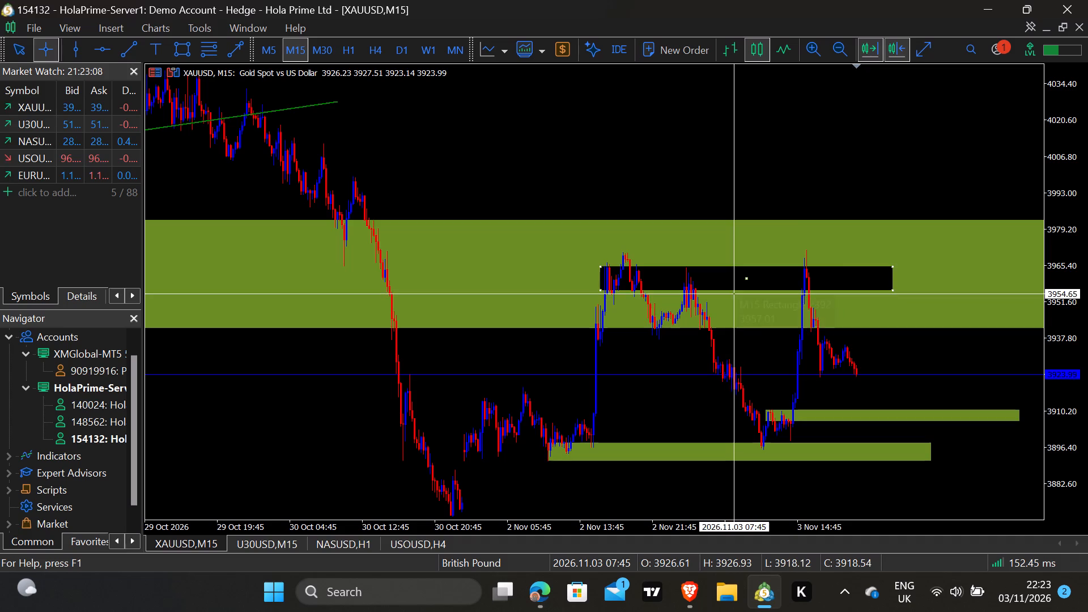
{"action": "left_click_drag", "start_coordinate": [737, 290], "coordinate": [732, 261]}
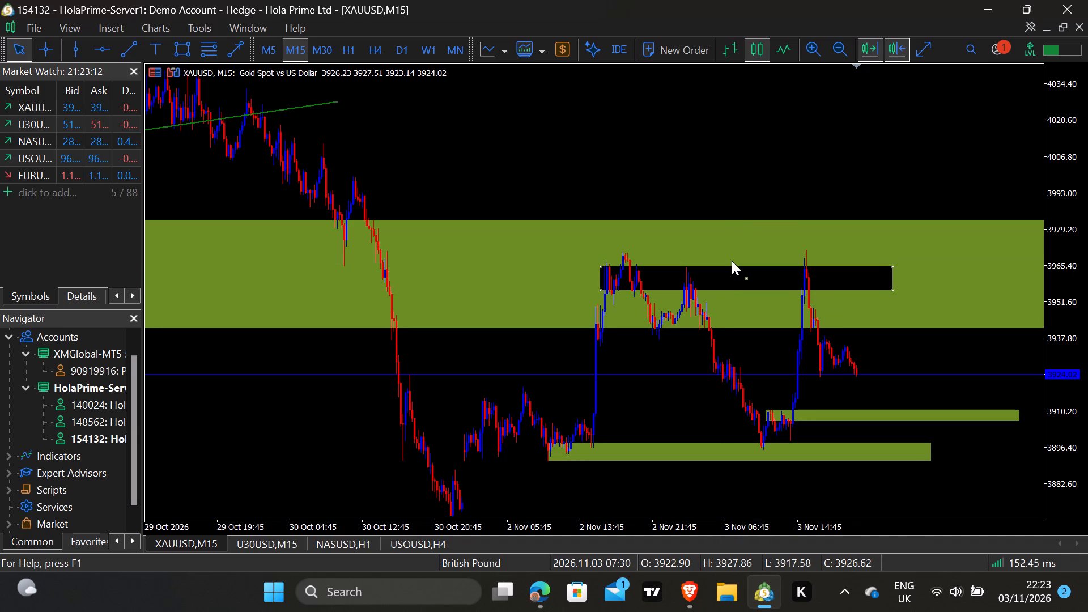
{"action": "key", "text": "ctrl+f"}
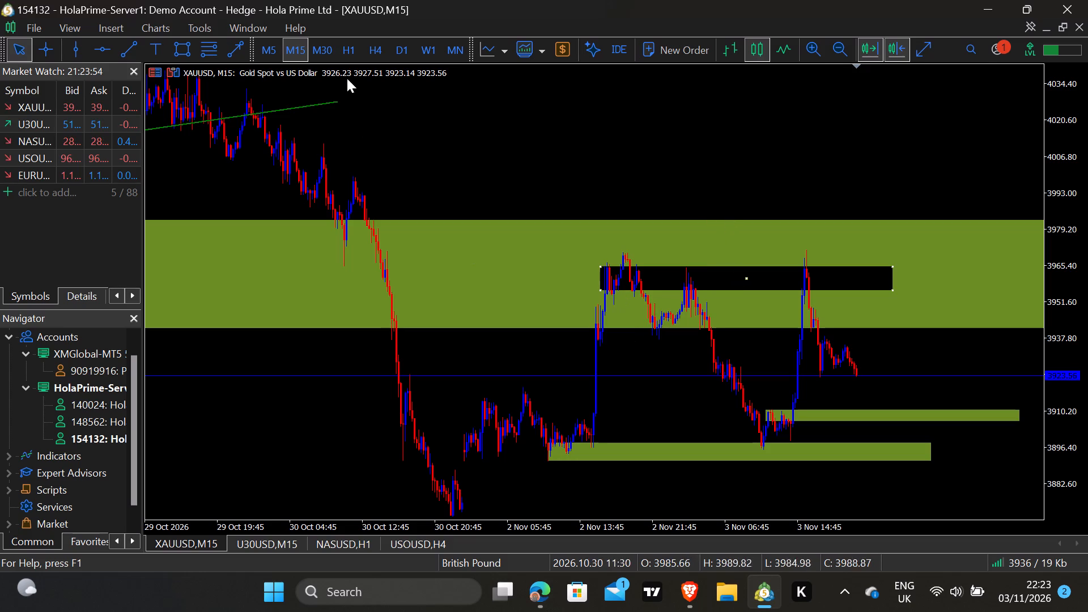
Draw an ascending trendline from the 30 October low near 3870 along the 3 November lows, ending beyond the latest candle at about 3917.
{"action": "double_click", "coordinate": [122, 44]}
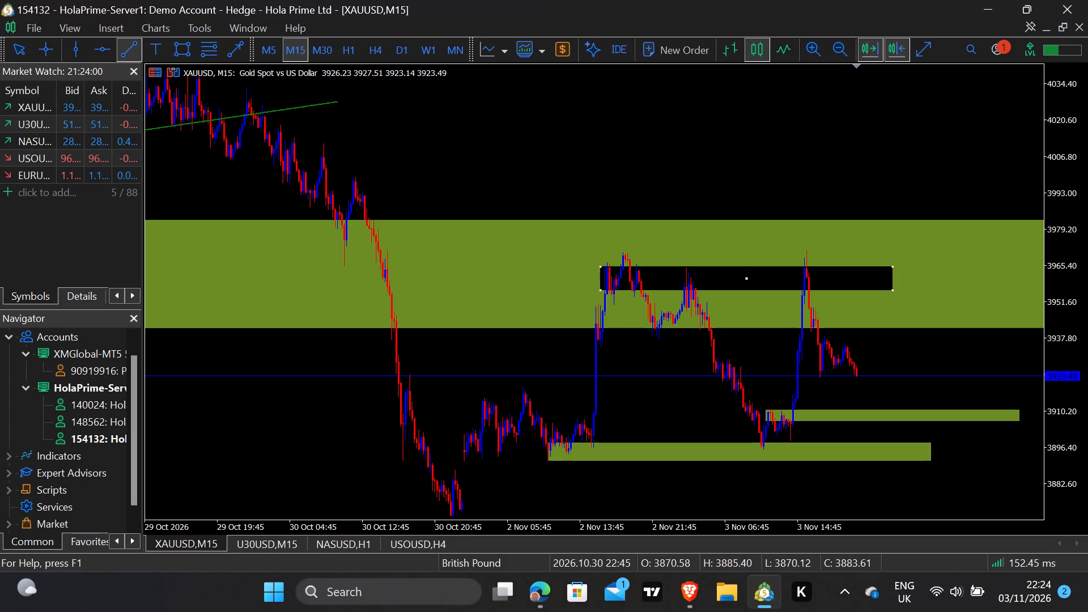
{"action": "left_click_drag", "start_coordinate": [451, 516], "coordinate": [760, 457]}
{"action": "left_click_drag", "start_coordinate": [760, 457], "coordinate": [793, 441]}
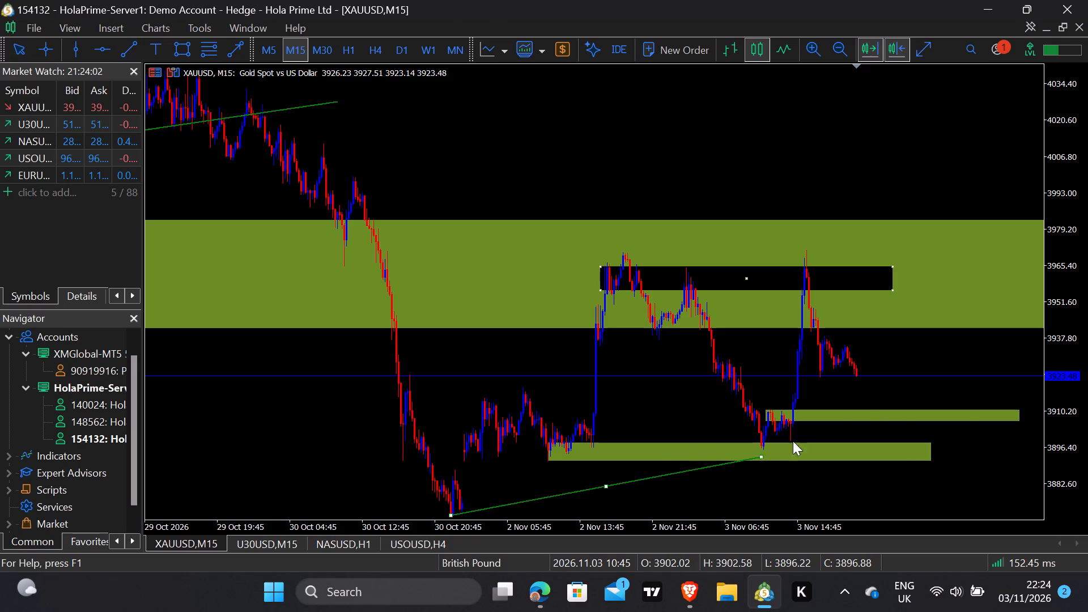
{"action": "left_click_drag", "start_coordinate": [793, 441], "coordinate": [979, 399]}
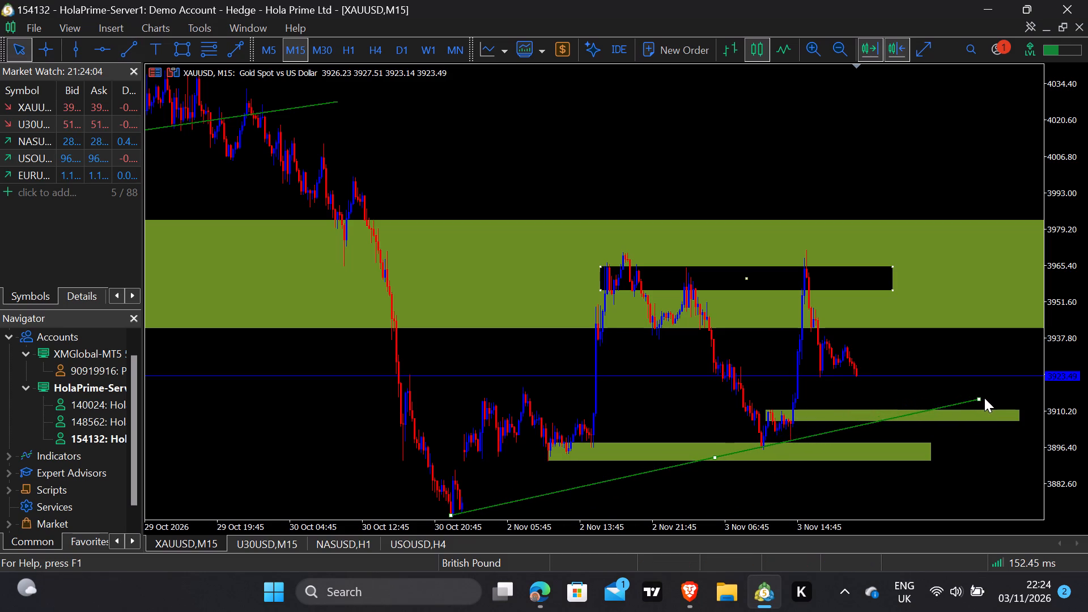
{"action": "left_click_drag", "start_coordinate": [985, 398], "coordinate": [1015, 397]}
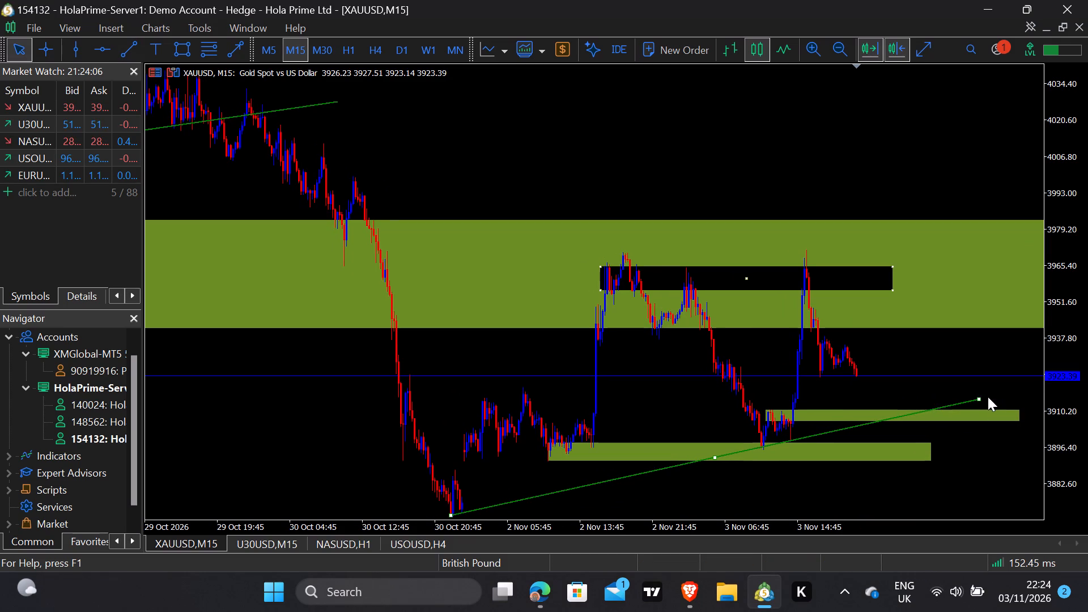
{"action": "left_click_drag", "start_coordinate": [979, 399], "coordinate": [1032, 386]}
{"action": "left_click_drag", "start_coordinate": [1032, 386], "coordinate": [1006, 392]}
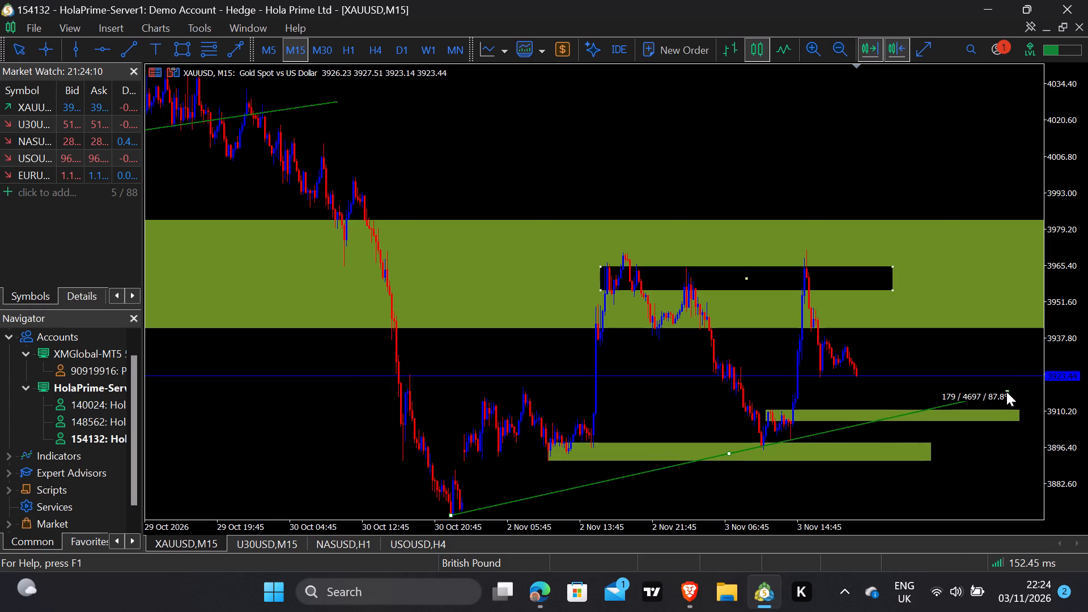
{"action": "left_click_drag", "start_coordinate": [1006, 392], "coordinate": [1006, 392]}
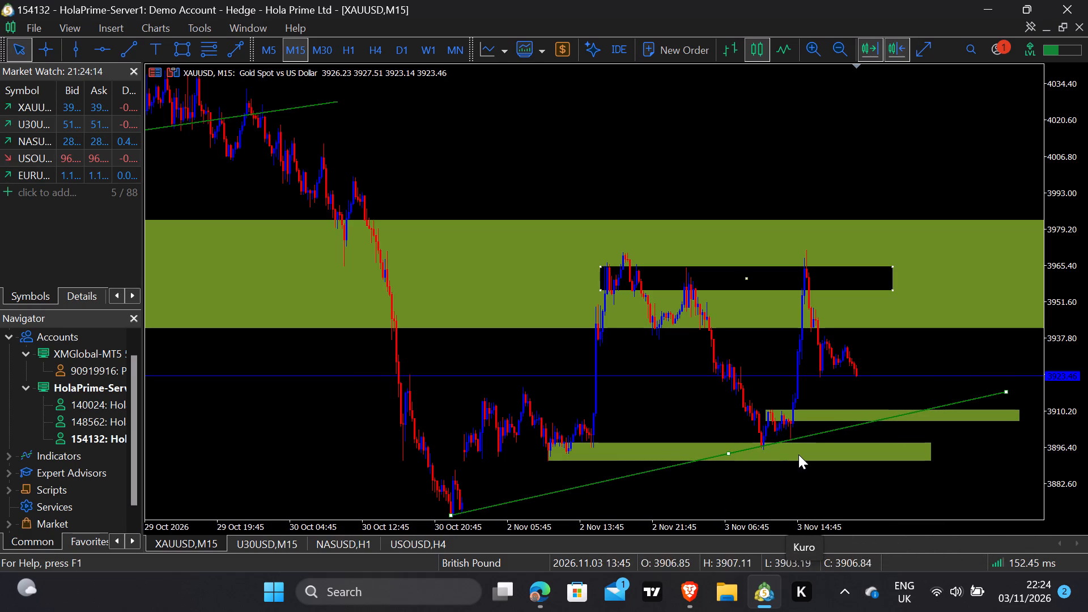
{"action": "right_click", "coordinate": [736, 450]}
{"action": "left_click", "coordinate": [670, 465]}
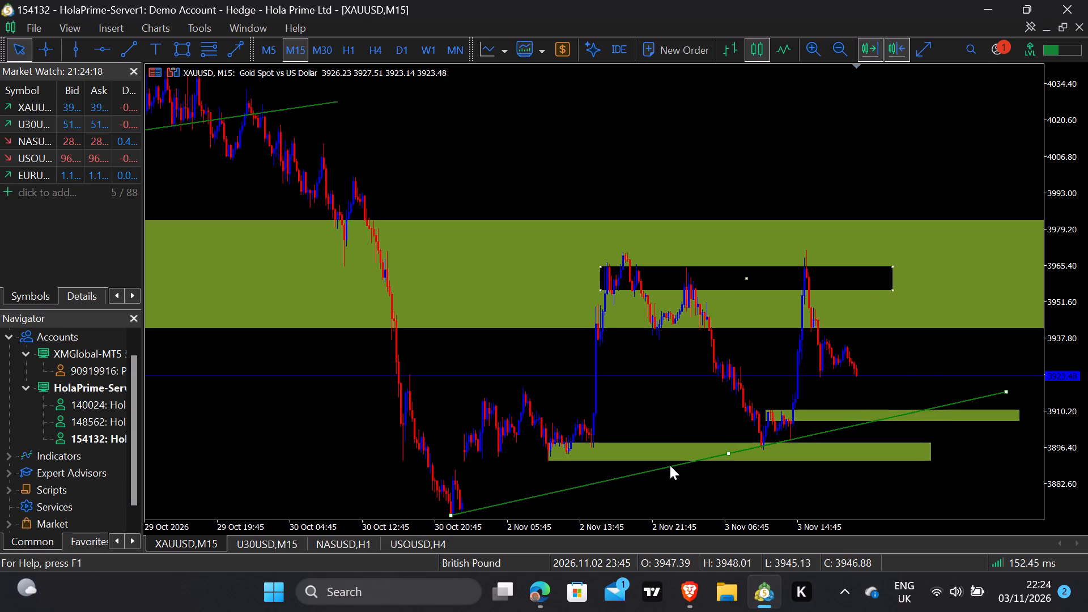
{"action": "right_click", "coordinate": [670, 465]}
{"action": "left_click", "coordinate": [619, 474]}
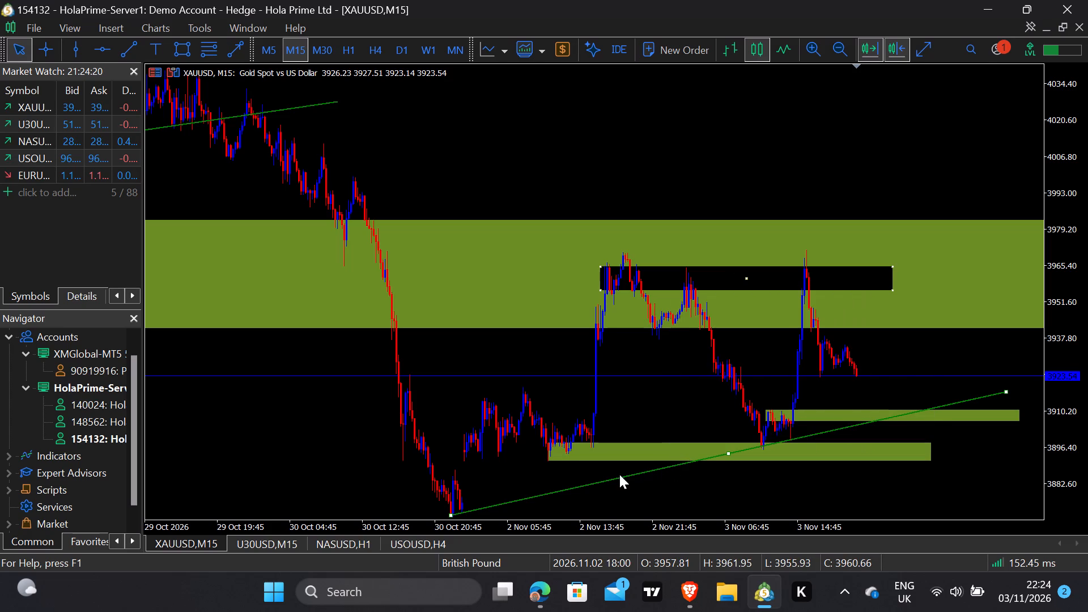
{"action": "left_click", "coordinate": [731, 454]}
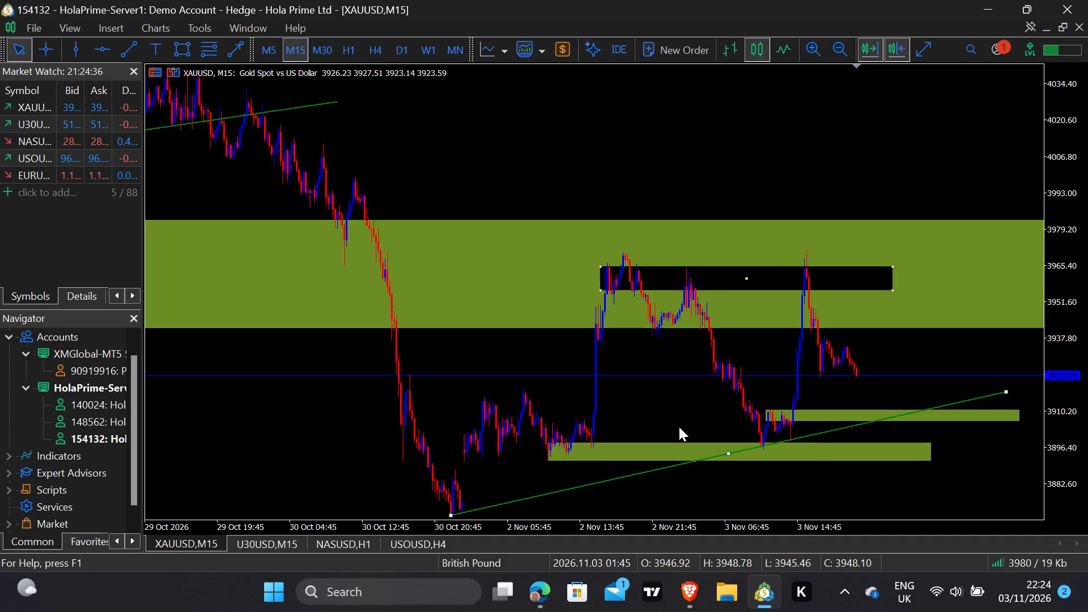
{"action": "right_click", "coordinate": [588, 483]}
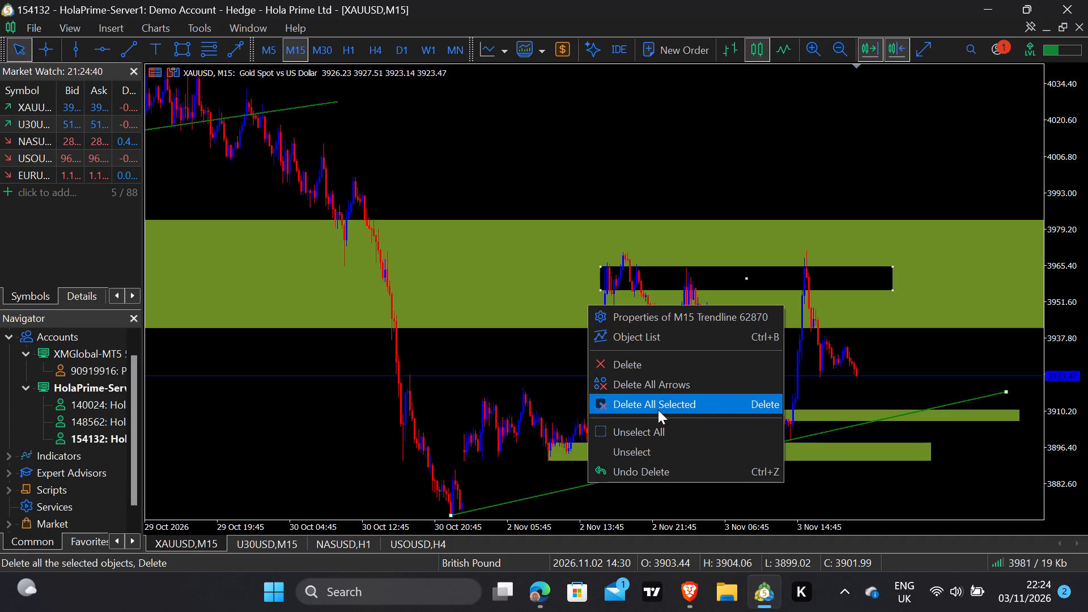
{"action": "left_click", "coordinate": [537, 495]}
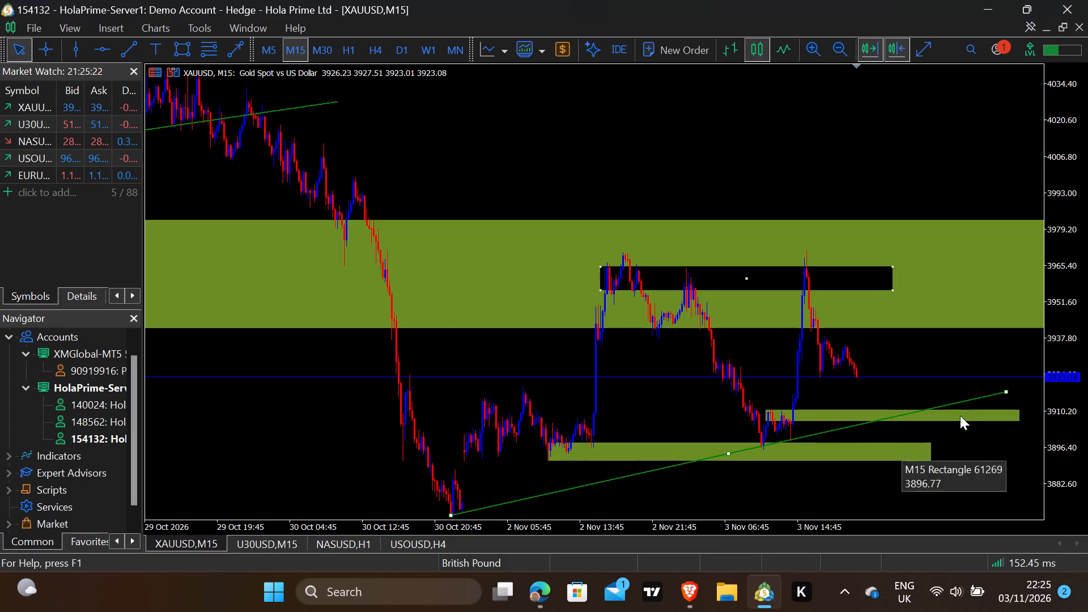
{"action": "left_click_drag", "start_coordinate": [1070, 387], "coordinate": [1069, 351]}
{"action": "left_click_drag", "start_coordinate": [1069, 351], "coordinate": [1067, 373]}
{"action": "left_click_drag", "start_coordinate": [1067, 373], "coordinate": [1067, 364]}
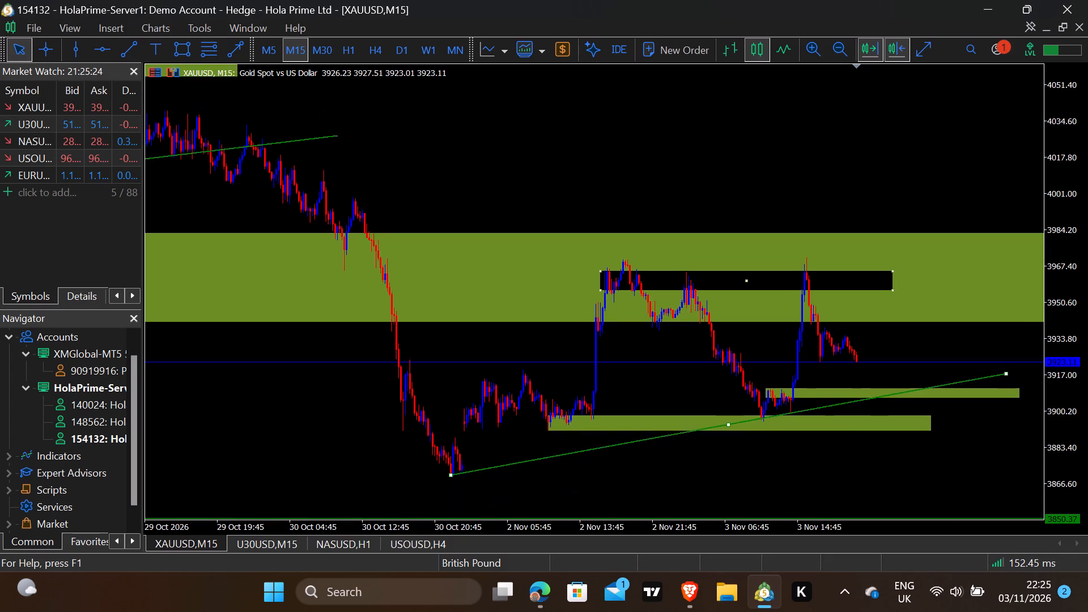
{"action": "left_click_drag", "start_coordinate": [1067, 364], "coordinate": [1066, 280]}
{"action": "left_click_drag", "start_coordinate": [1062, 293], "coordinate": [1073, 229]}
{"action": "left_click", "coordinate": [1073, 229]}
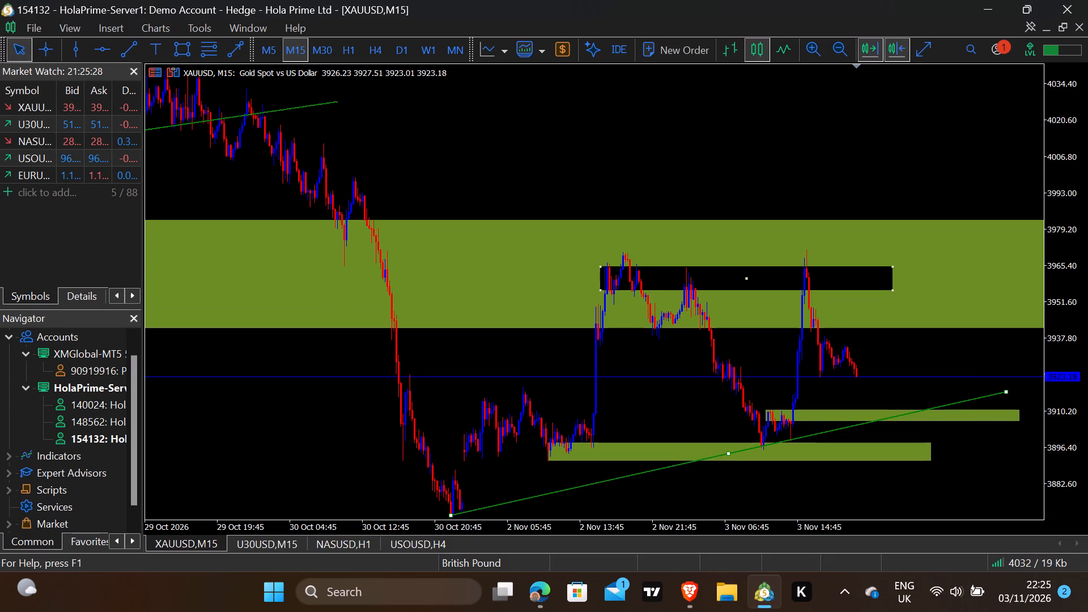
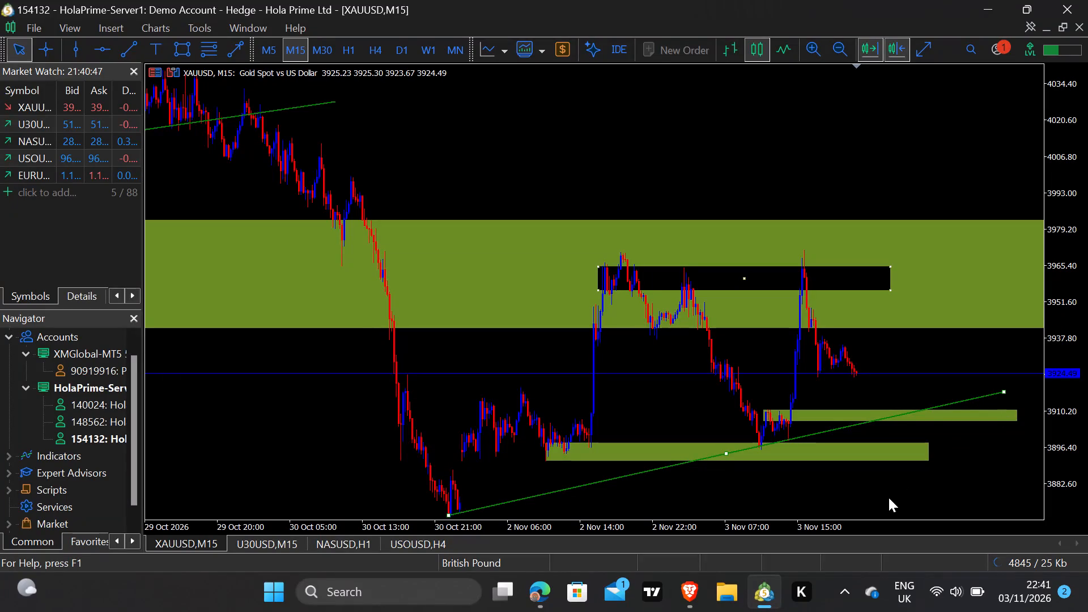
Toggle the computer's Wi-Fi connection in the Windows quick settings and return to the XAUUSD M15 chart.
{"action": "left_click", "coordinate": [935, 608]}
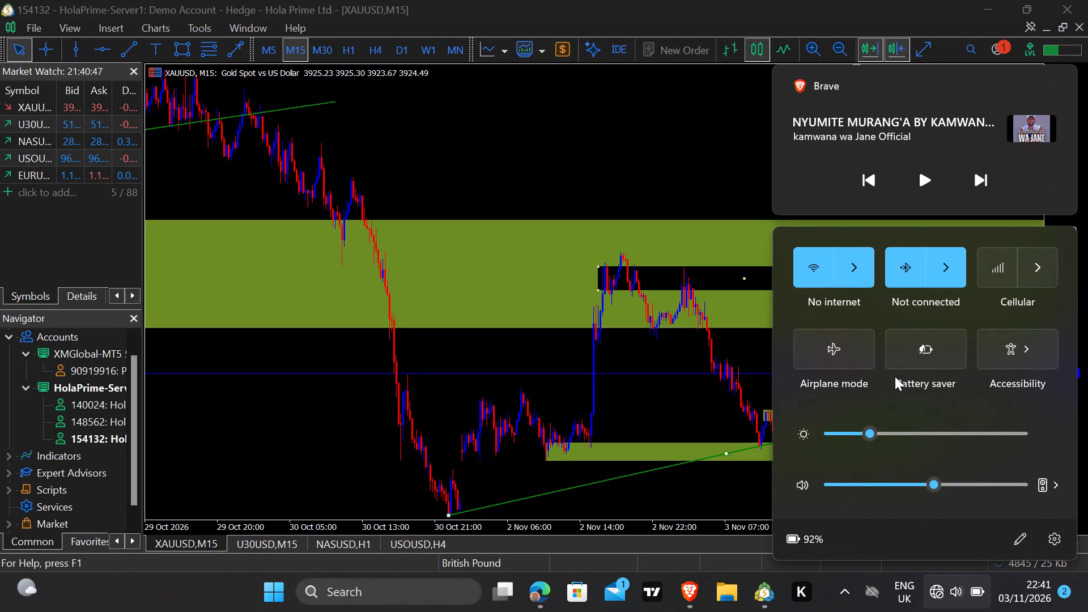
{"action": "left_click", "coordinate": [816, 283]}
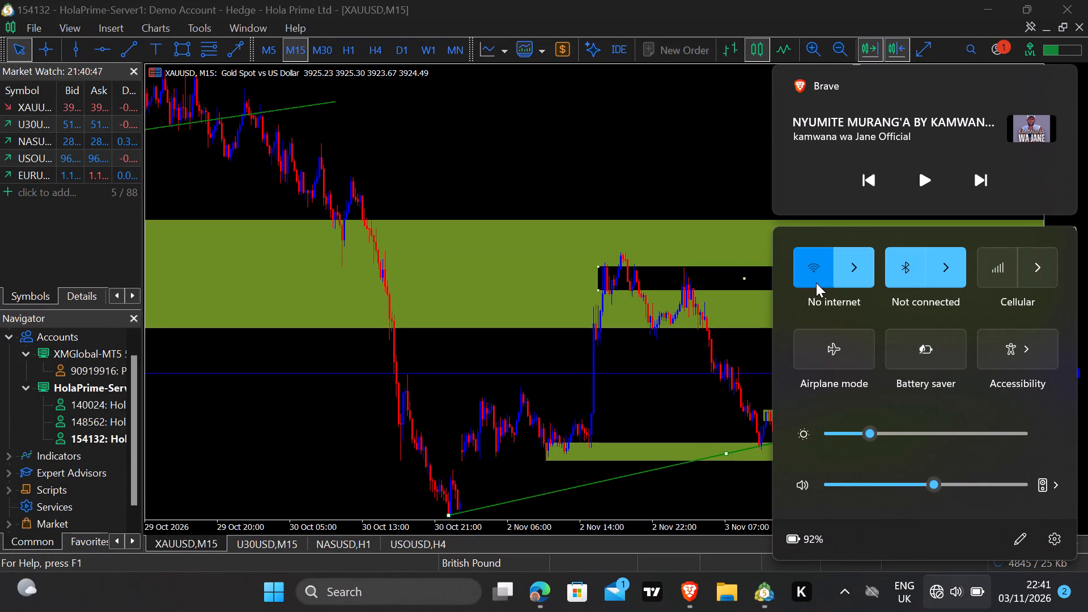
{"action": "left_click", "coordinate": [658, 258]}
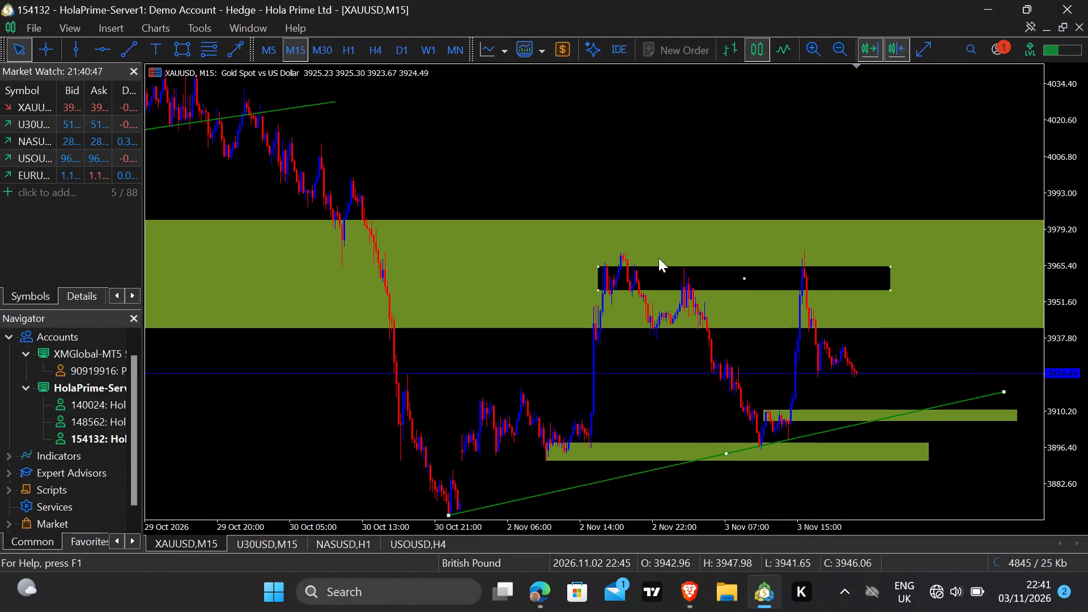
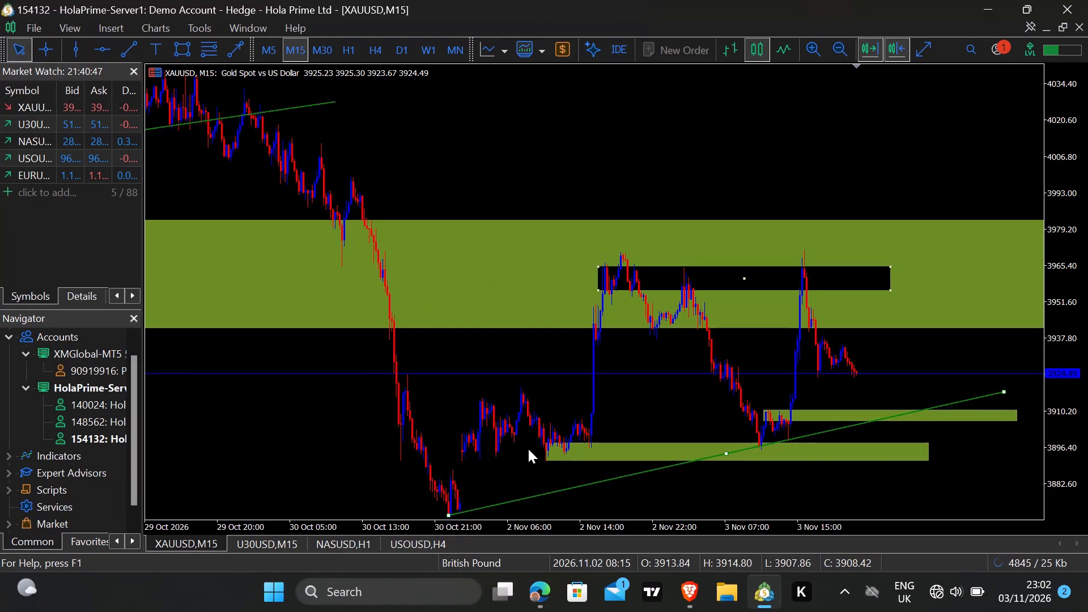
Switch to Microsoft Edge and bring up the open Economics-in-One-Lesson PDF.
{"action": "left_click", "coordinate": [536, 581]}
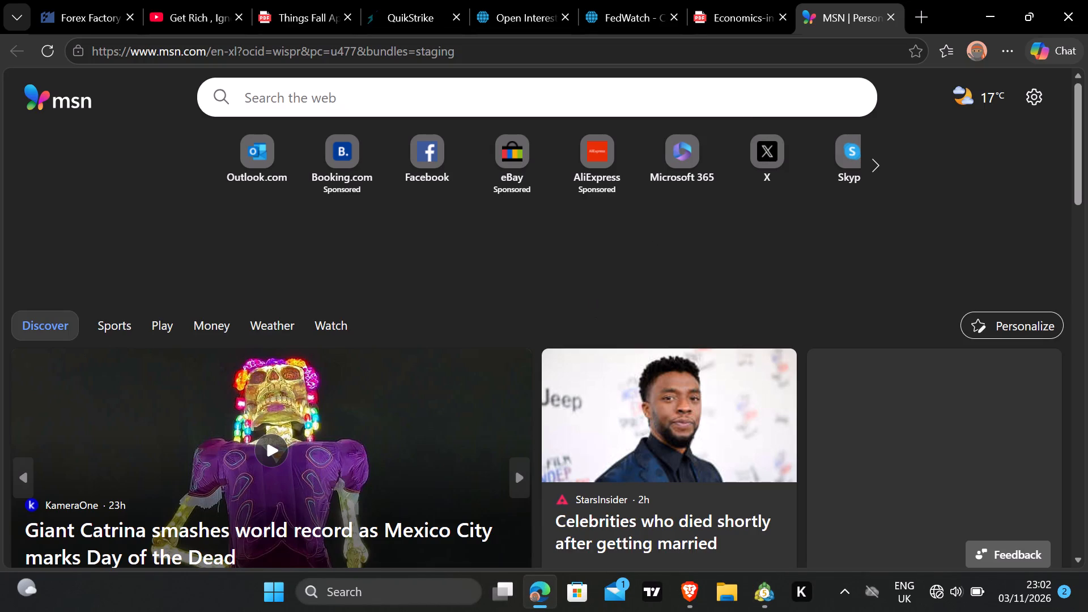
{"action": "left_click", "coordinate": [719, 23]}
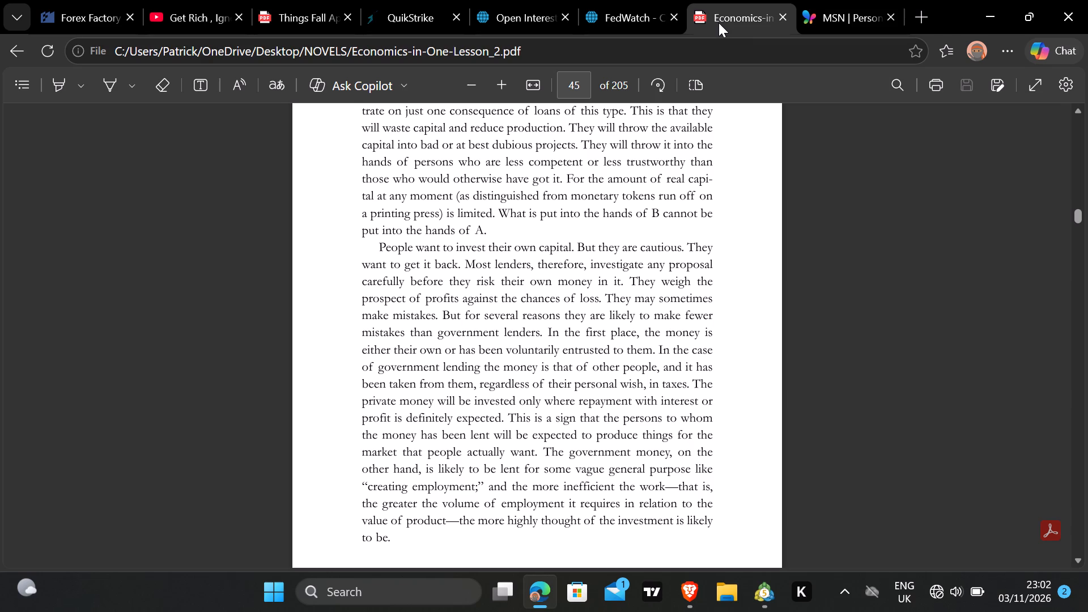
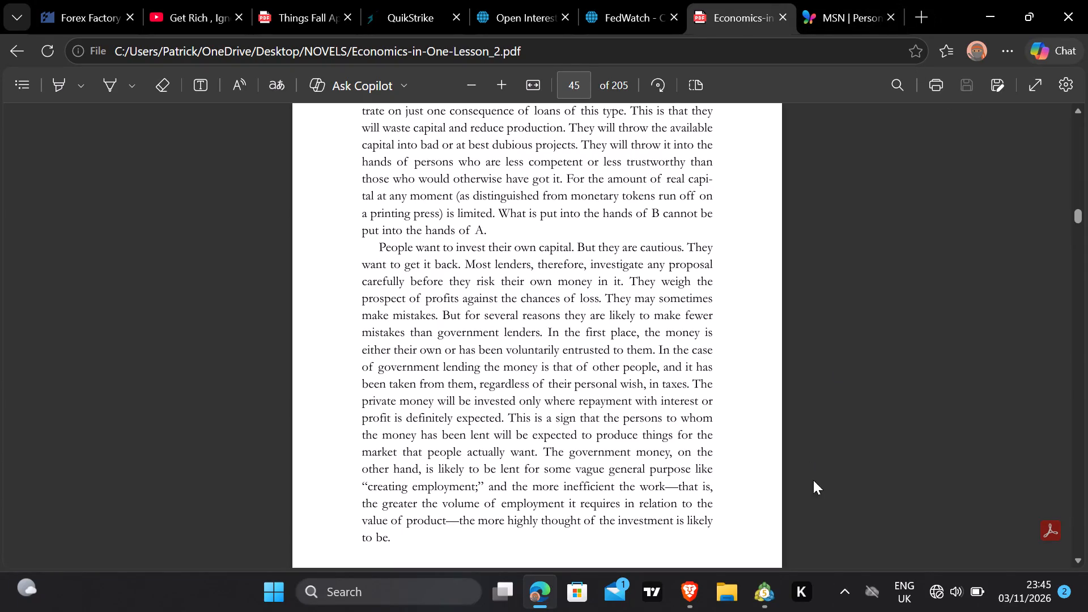
Switch back to MetaTrader 5 and change the USOUSD chart to the M15 timeframe.
{"action": "left_click", "coordinate": [768, 584]}
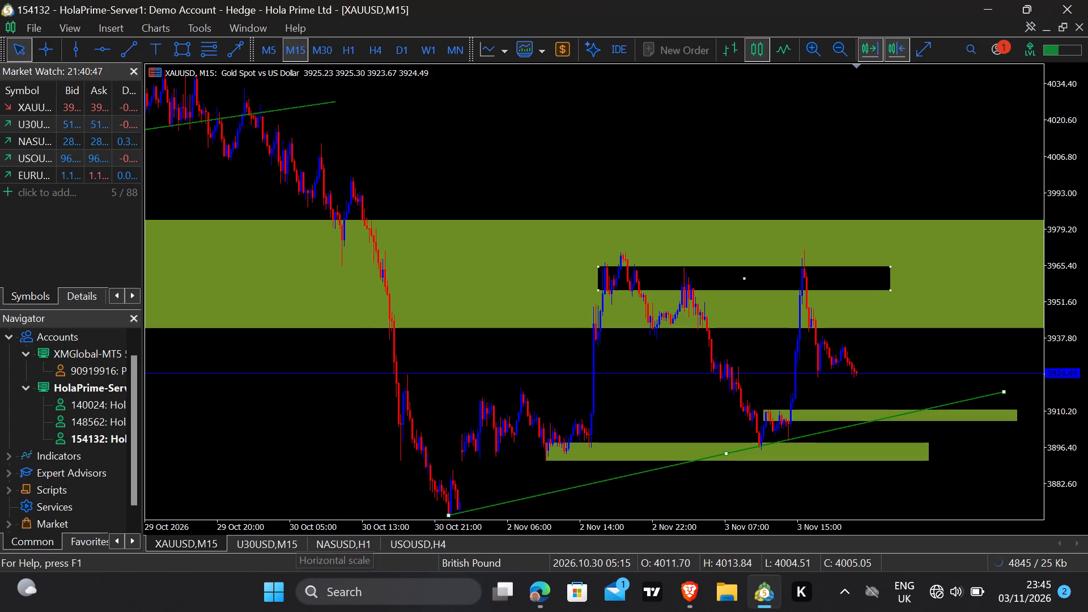
{"action": "left_click", "coordinate": [439, 540]}
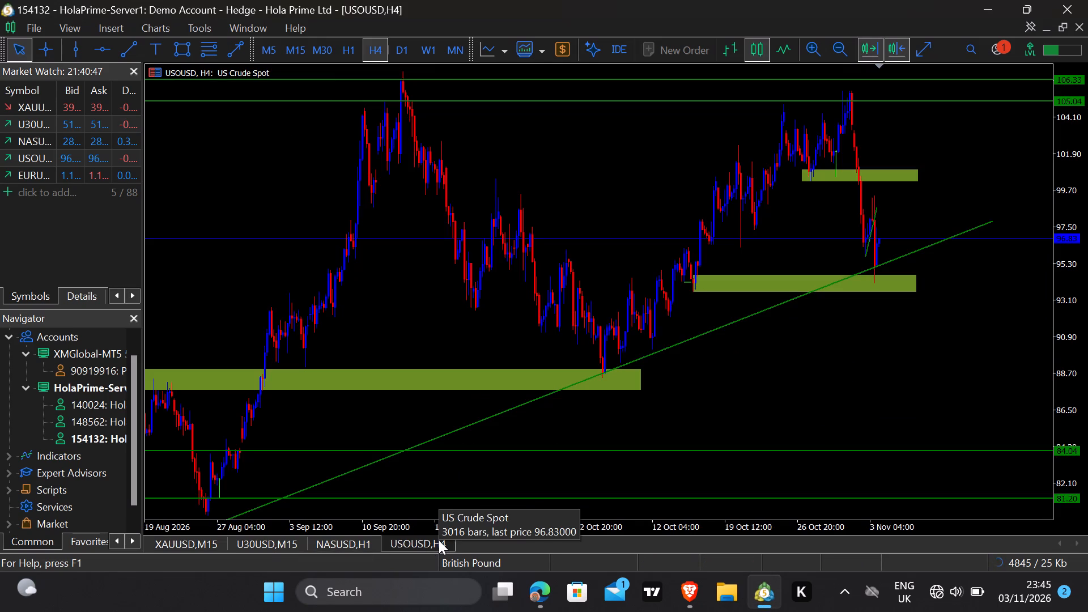
{"action": "left_click", "coordinate": [290, 45]}
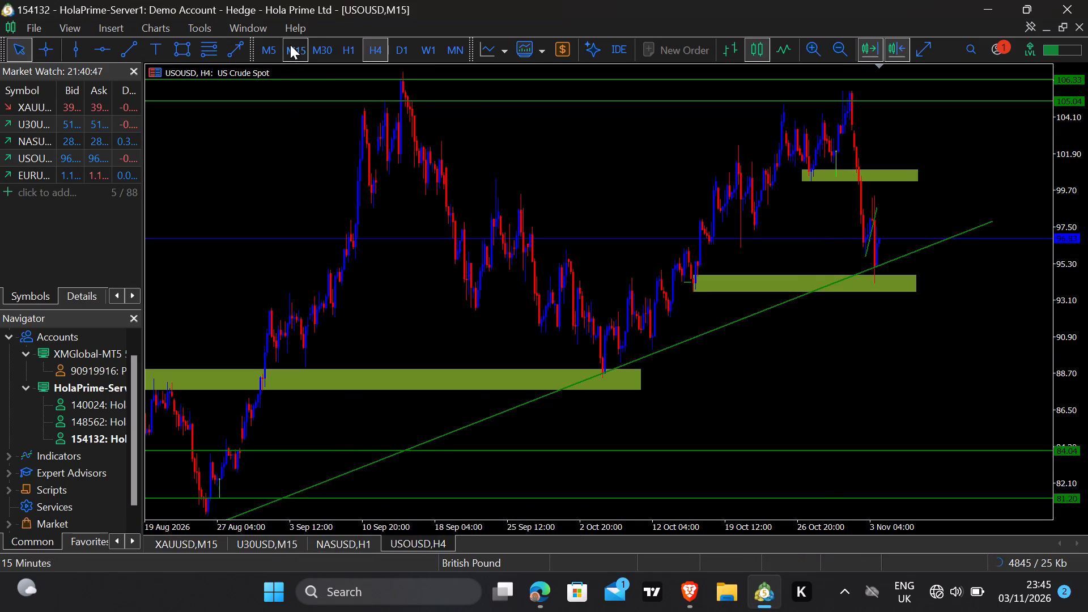
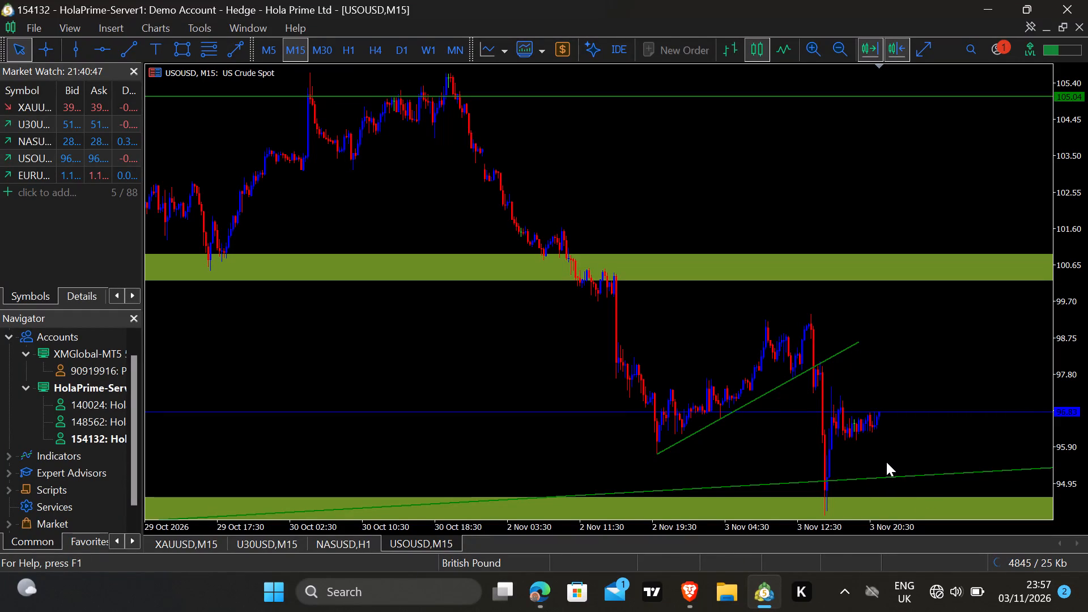
Measure with the crosshair from the top edge of the lower USOUSD zone, down past its base and up to just above the current price.
{"action": "left_click_drag", "start_coordinate": [1070, 356], "coordinate": [1065, 369]}
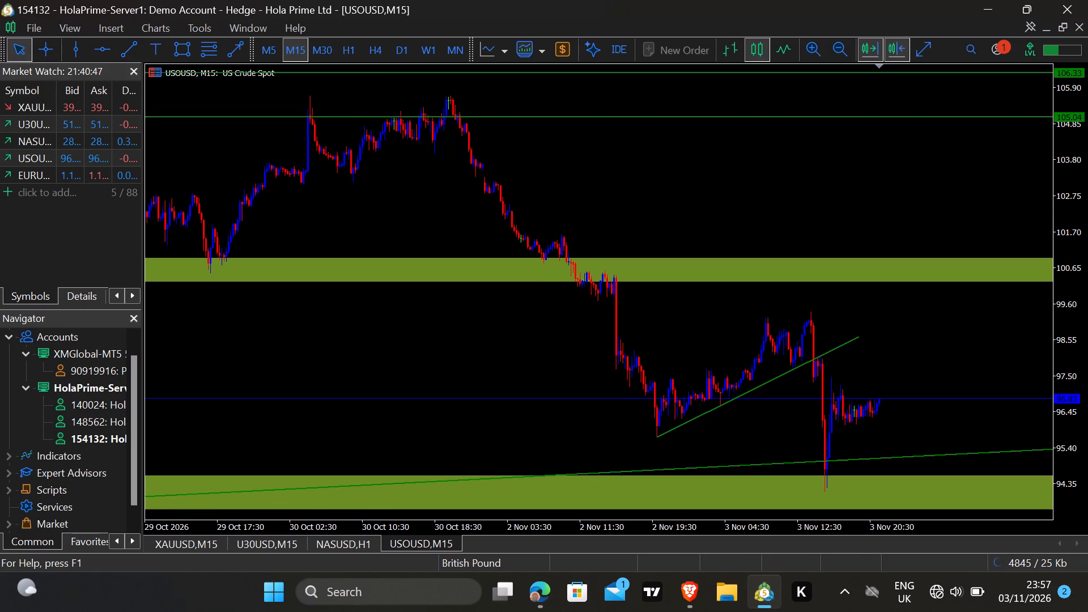
{"action": "left_click_drag", "start_coordinate": [1065, 369], "coordinate": [1065, 373]}
{"action": "key", "text": "ctrl+f"}
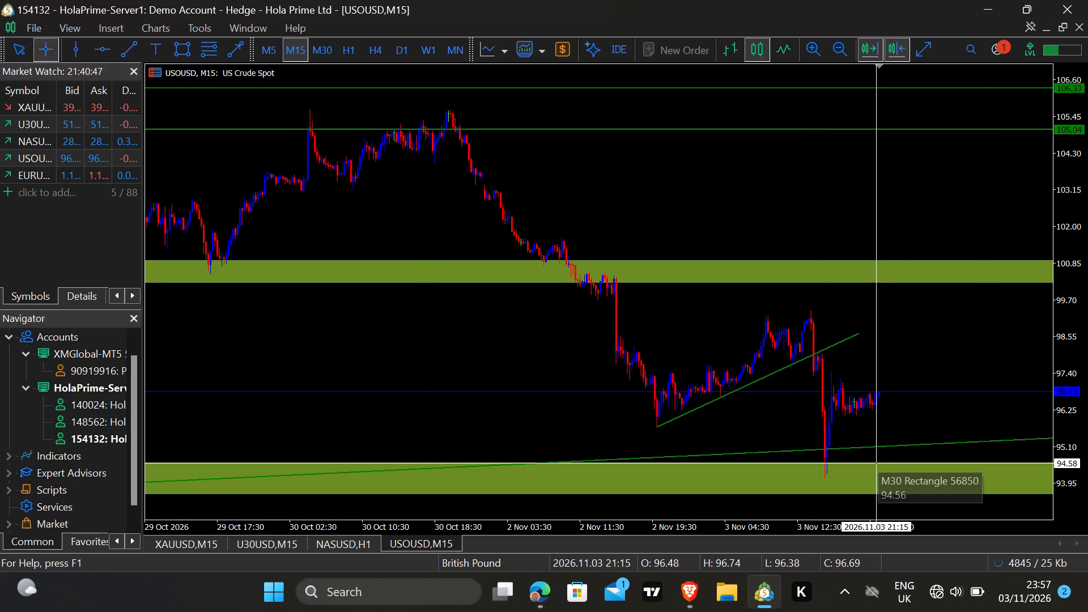
{"action": "left_click_drag", "start_coordinate": [876, 463], "coordinate": [865, 499]}
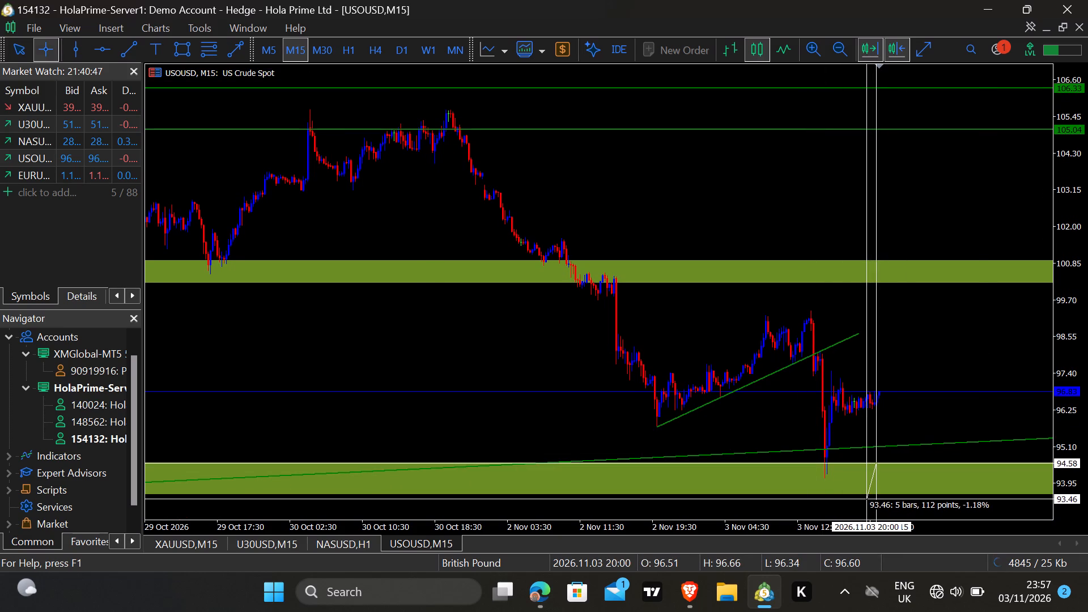
{"action": "left_click_drag", "start_coordinate": [865, 499], "coordinate": [861, 469]}
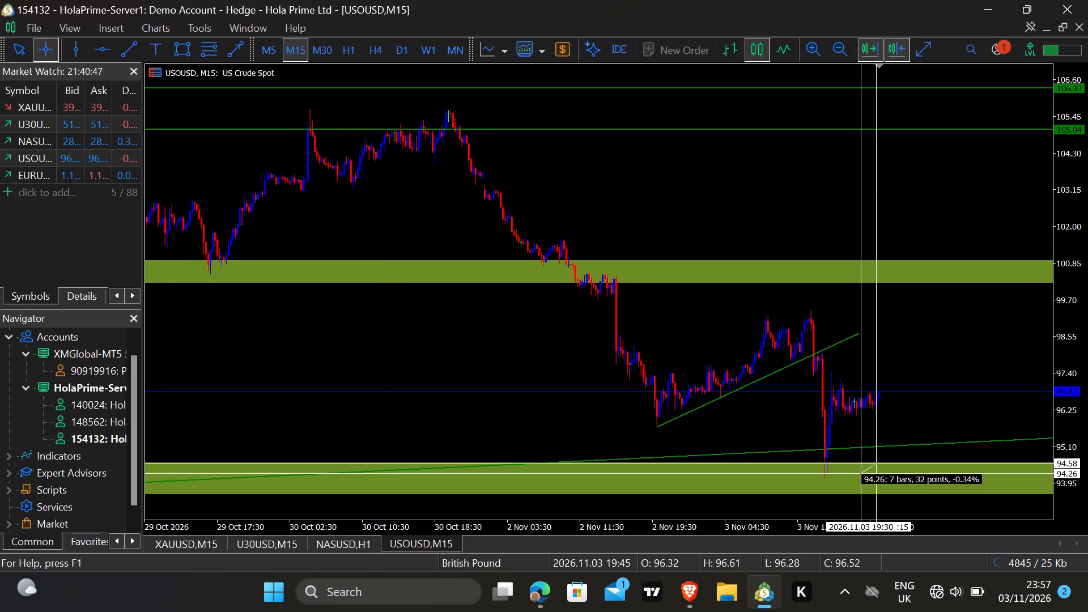
{"action": "left_click_drag", "start_coordinate": [861, 469], "coordinate": [872, 380]}
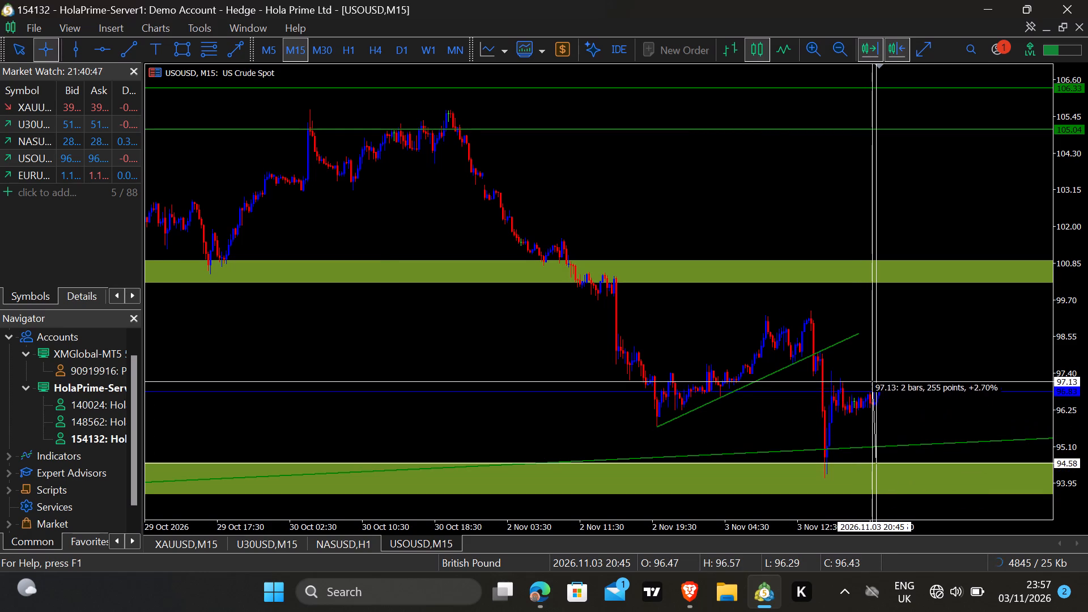
{"action": "left_click_drag", "start_coordinate": [872, 380], "coordinate": [872, 372]}
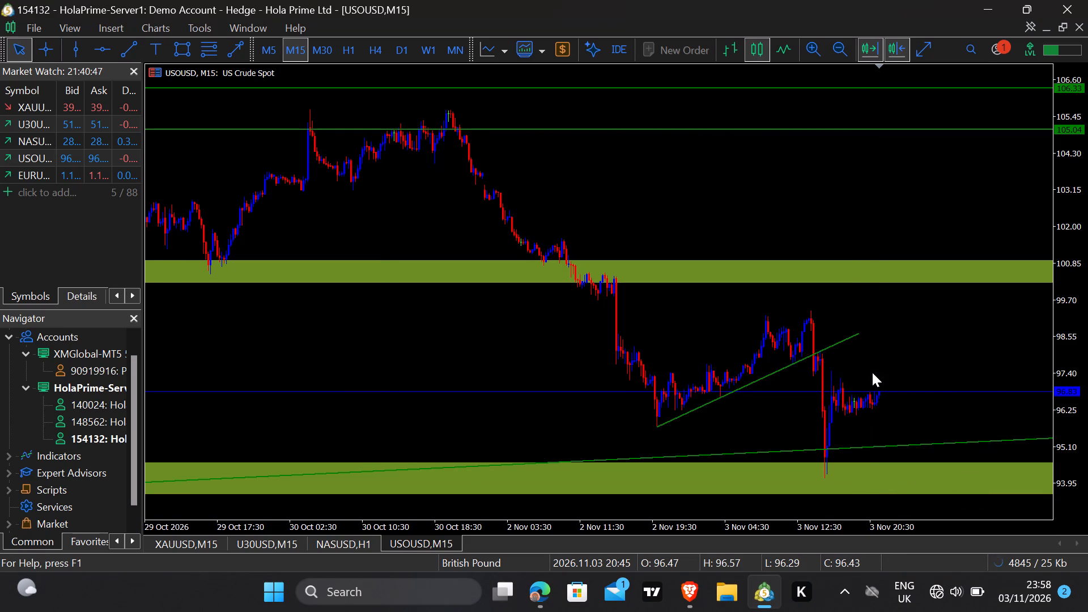